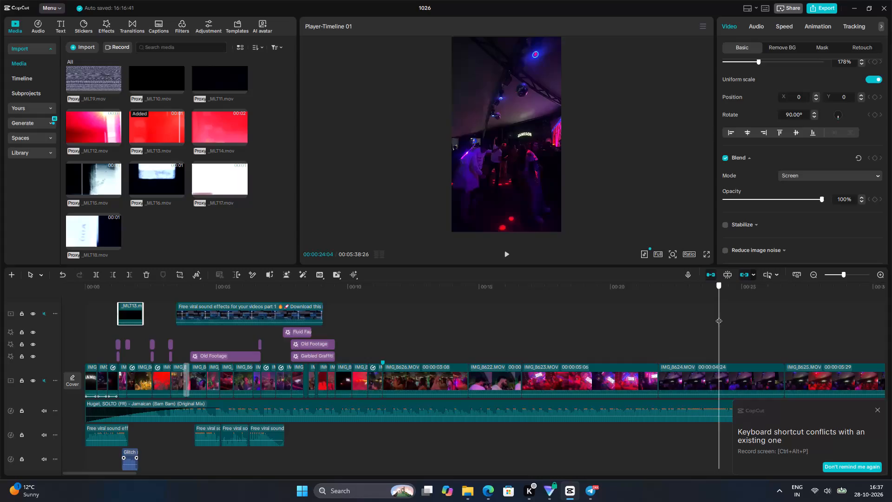
Play back and scrub through the first five seconds of the edit to review the cuts and sound effects.
key("space")
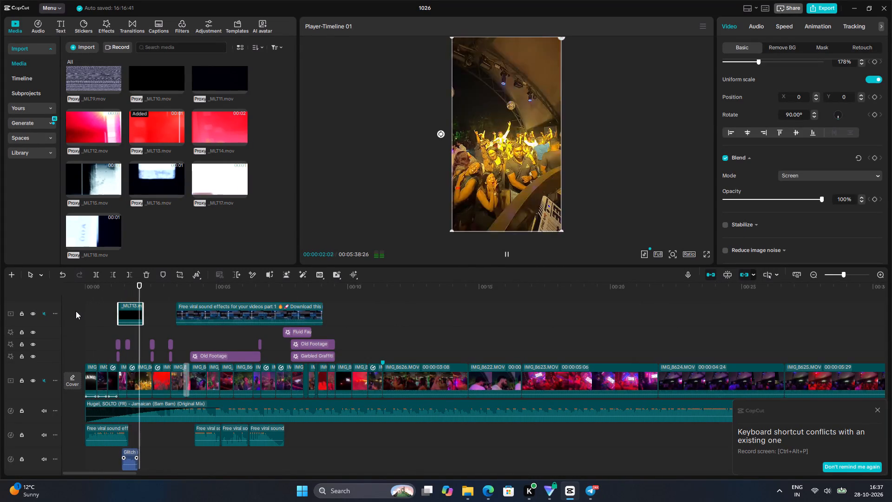
key("space")
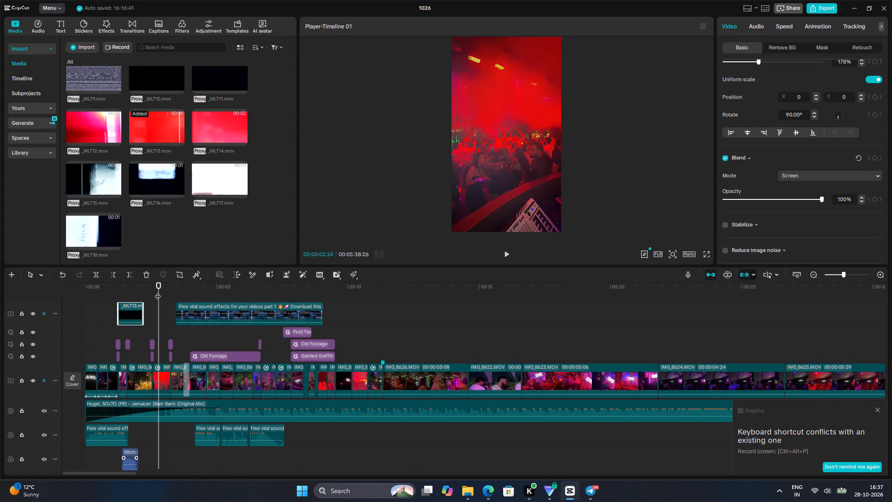
left_click_drag(157, 291, 0, 339)
key("space")
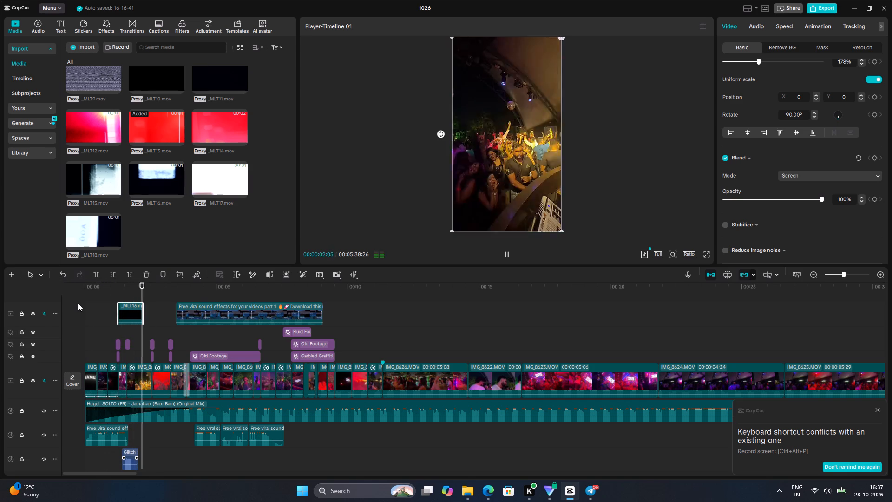
key("space")
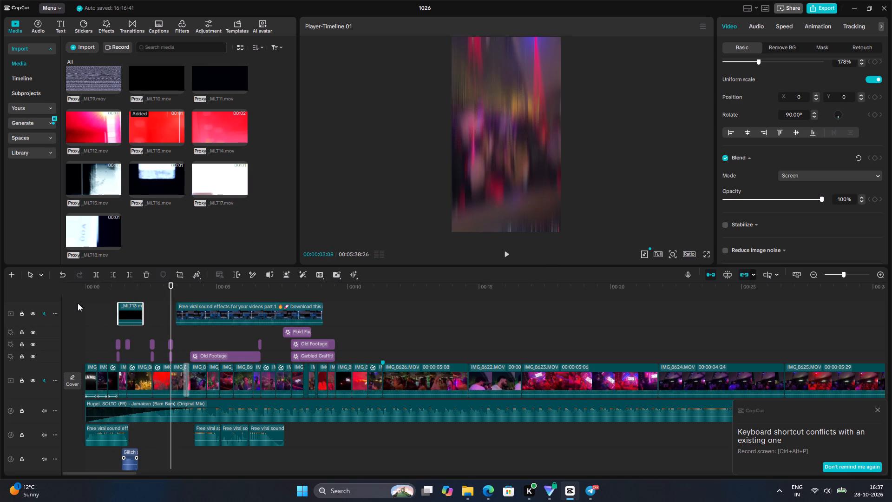
key("space")
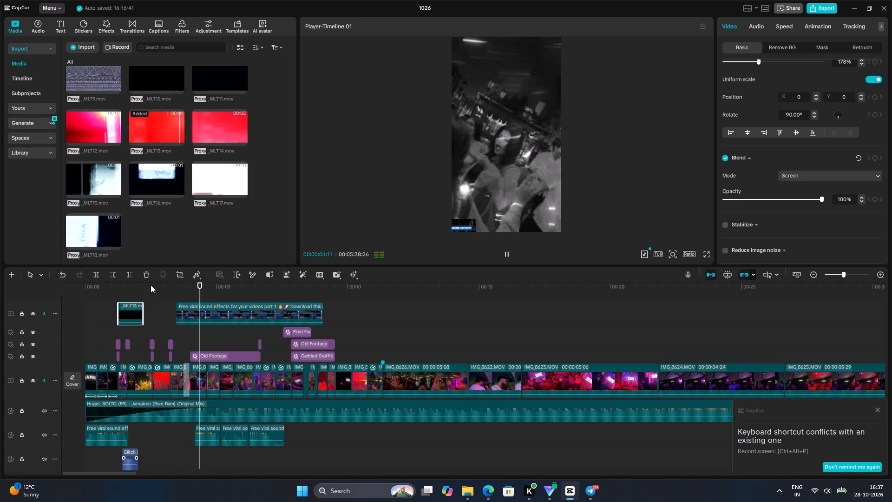
key("space")
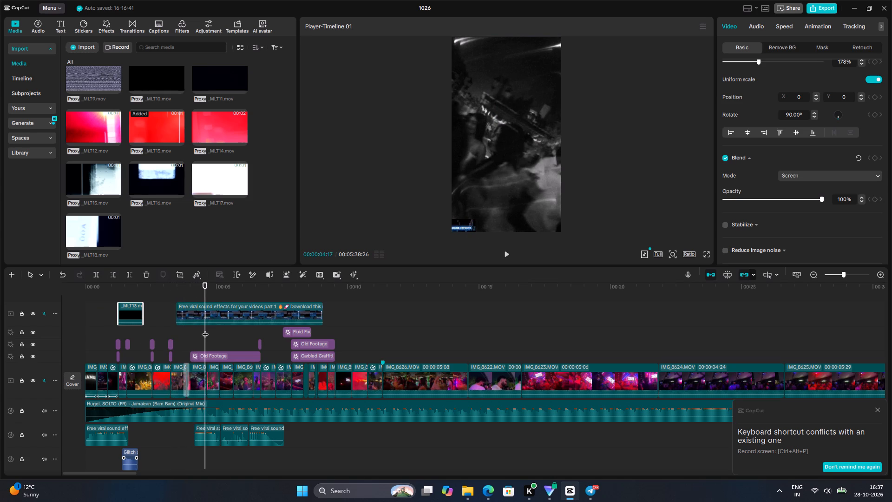
left_click_drag(203, 330, 177, 334)
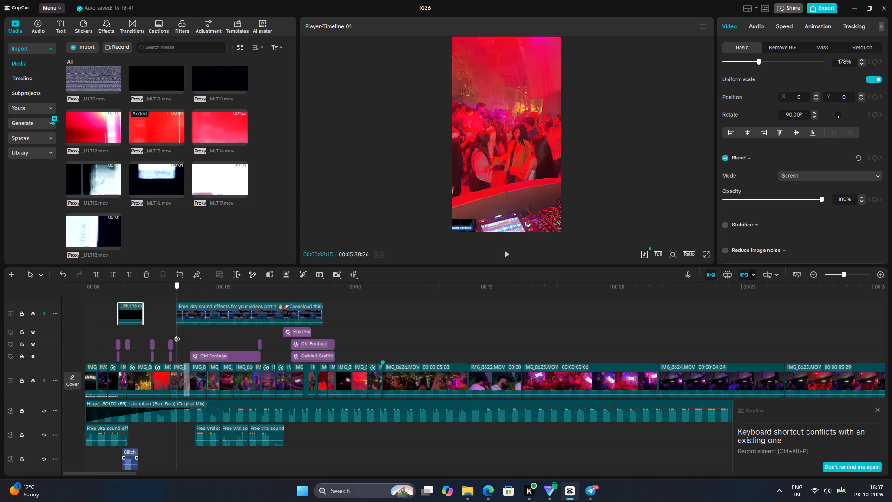
left_click_drag(177, 334, 185, 344)
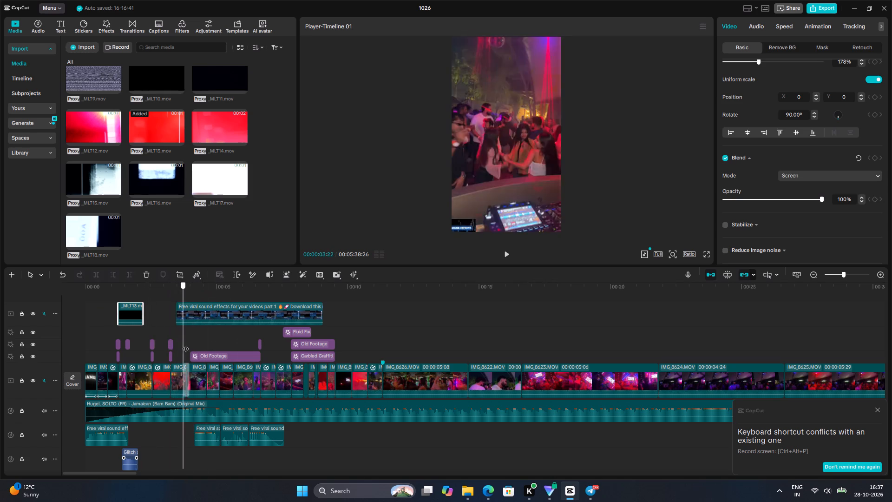
left_click_drag(185, 344, 175, 347)
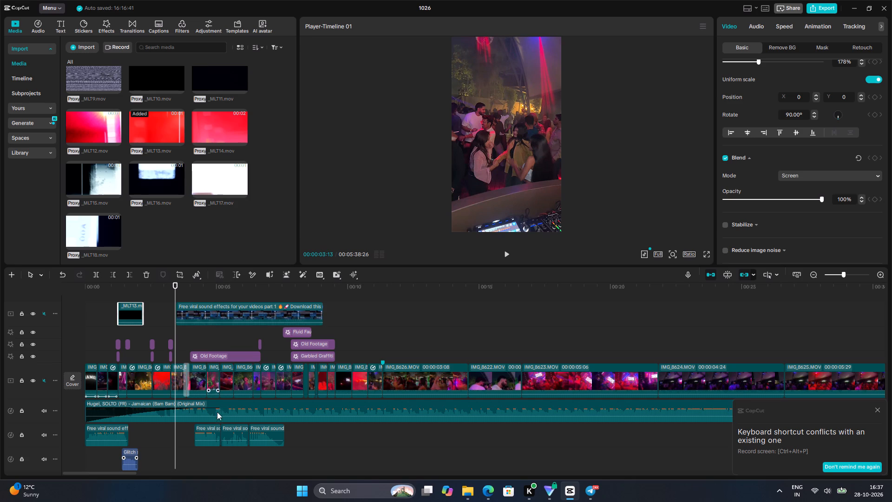
Delete the three separate sound effect audio clips located between about 4 and 8 seconds on the timeline.
left_click(200, 431)
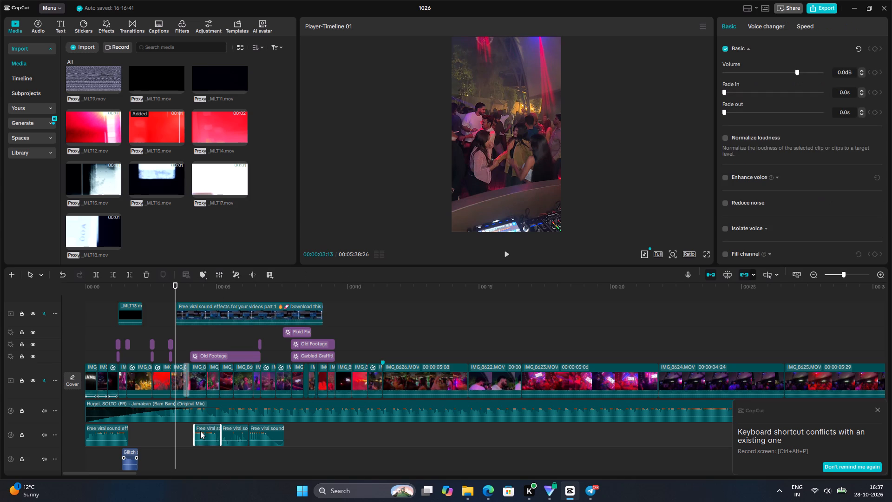
key("Delete")
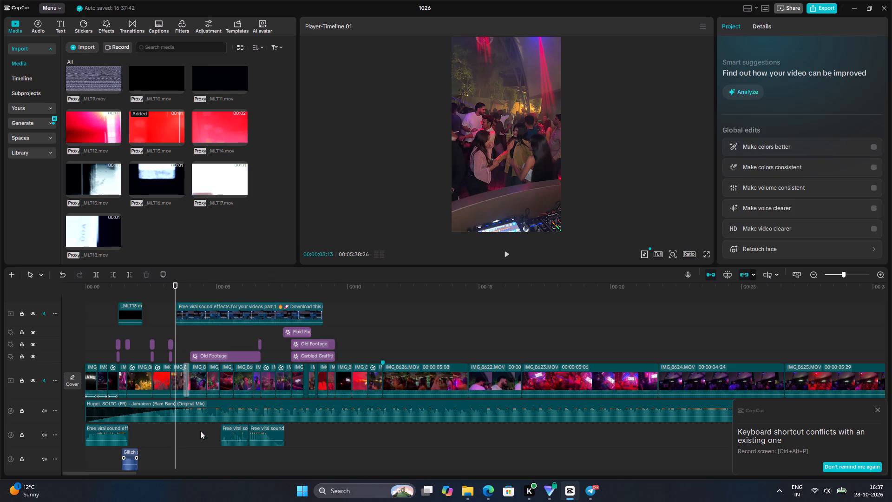
left_click(223, 442)
key("Delete")
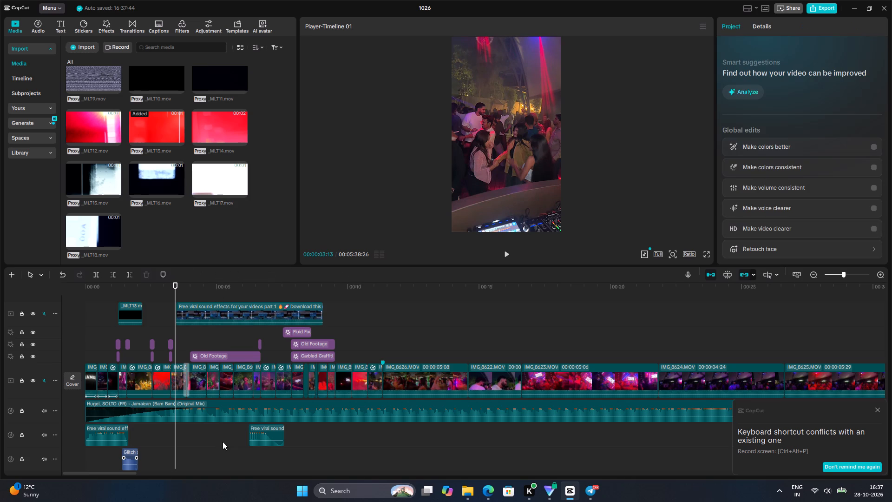
left_click(264, 439)
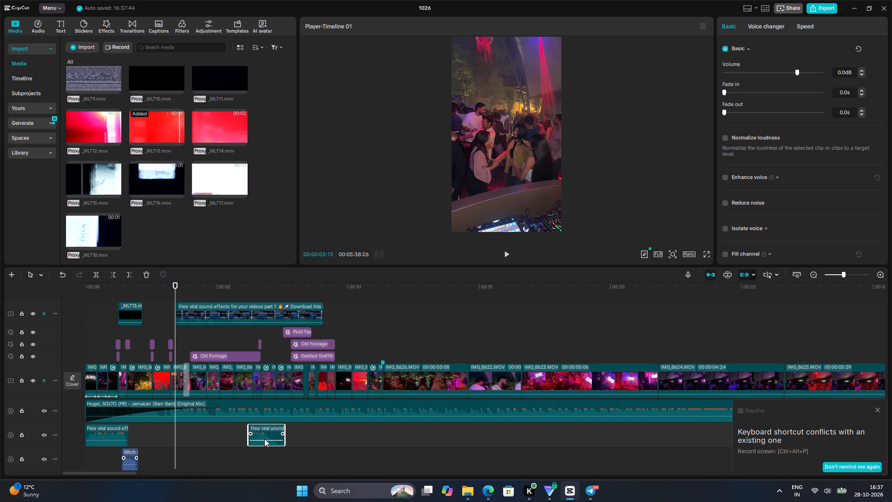
key("Delete")
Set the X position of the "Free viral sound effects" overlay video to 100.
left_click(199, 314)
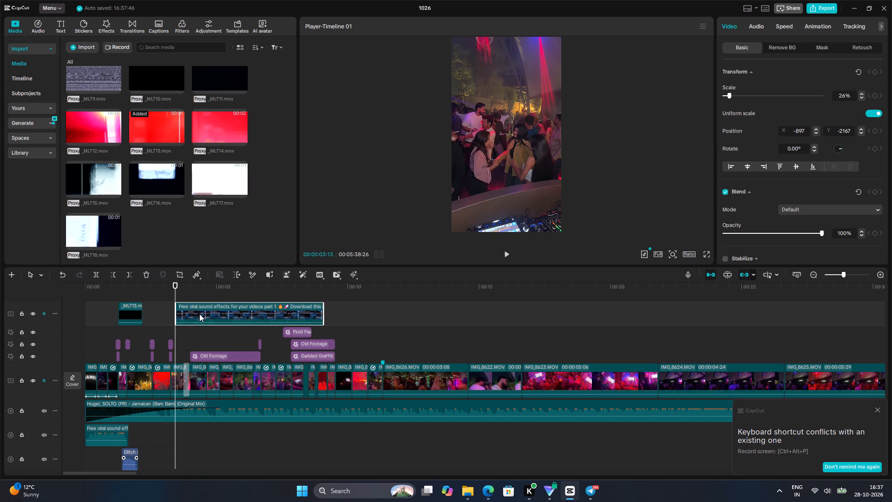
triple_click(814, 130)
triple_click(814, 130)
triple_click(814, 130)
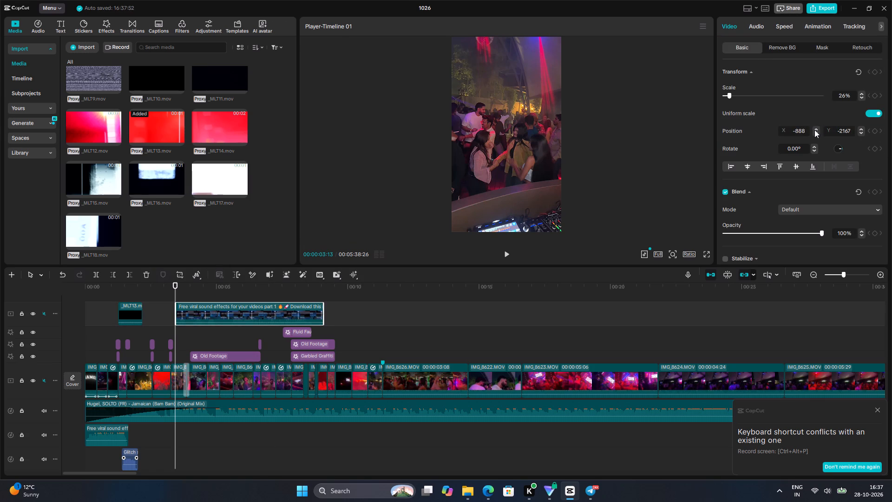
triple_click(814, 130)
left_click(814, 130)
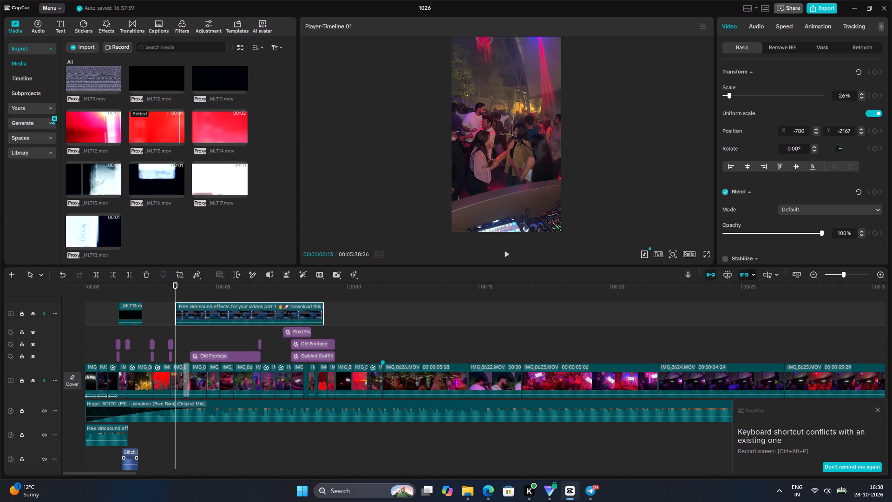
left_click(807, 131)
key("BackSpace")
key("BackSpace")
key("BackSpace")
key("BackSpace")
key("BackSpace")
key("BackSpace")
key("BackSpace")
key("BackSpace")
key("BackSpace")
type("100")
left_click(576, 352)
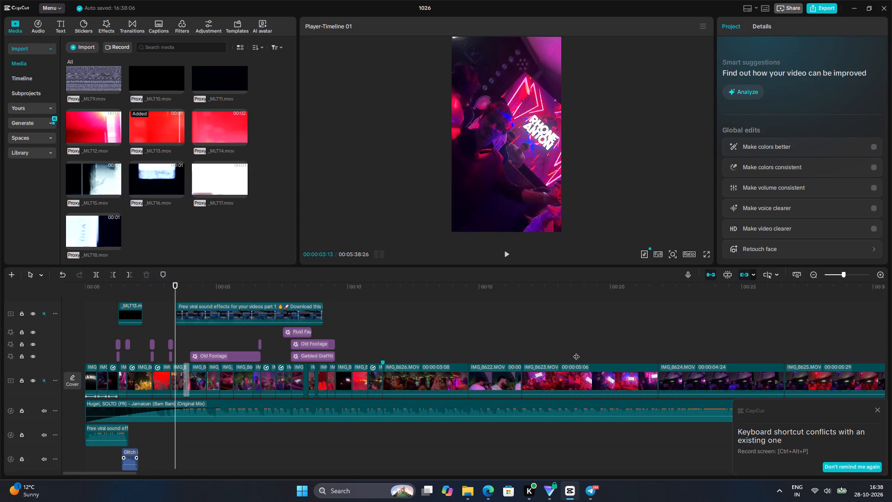
Enlarge the "Free viral sound effects" overlay to about 62% and place it around X -330, Y -735 in the frame.
left_click(230, 315)
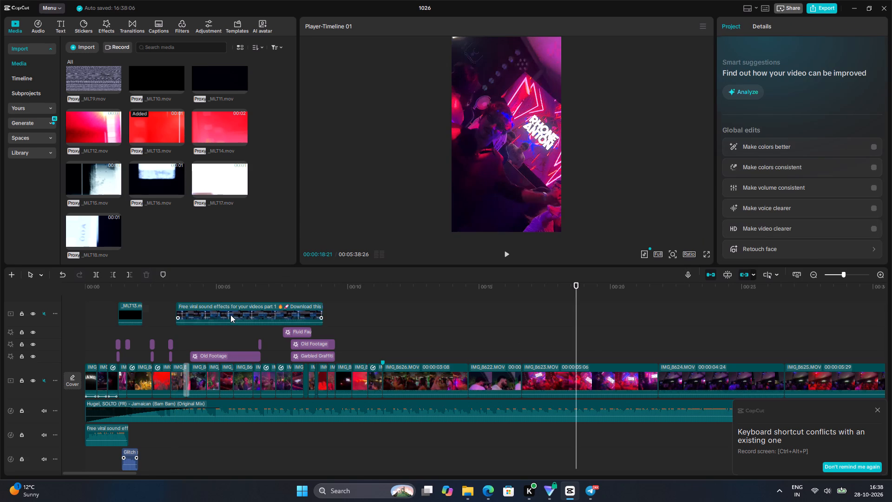
double_click(230, 315)
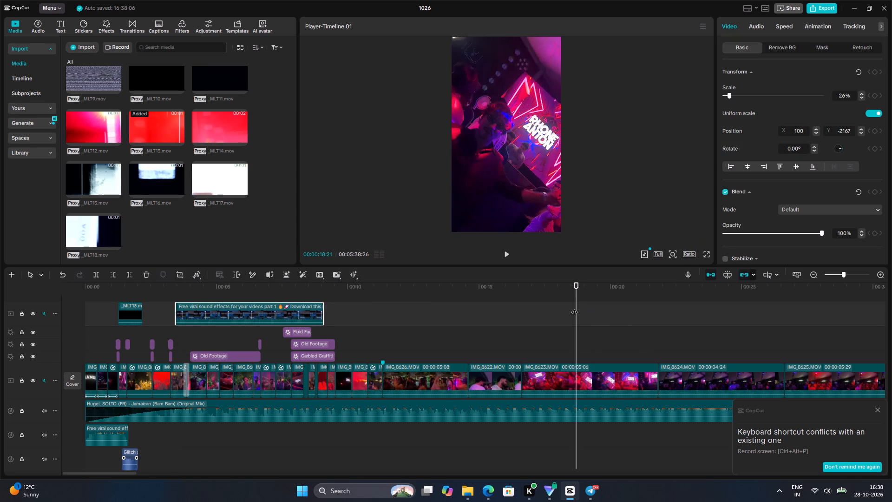
left_click_drag(574, 307, 200, 332)
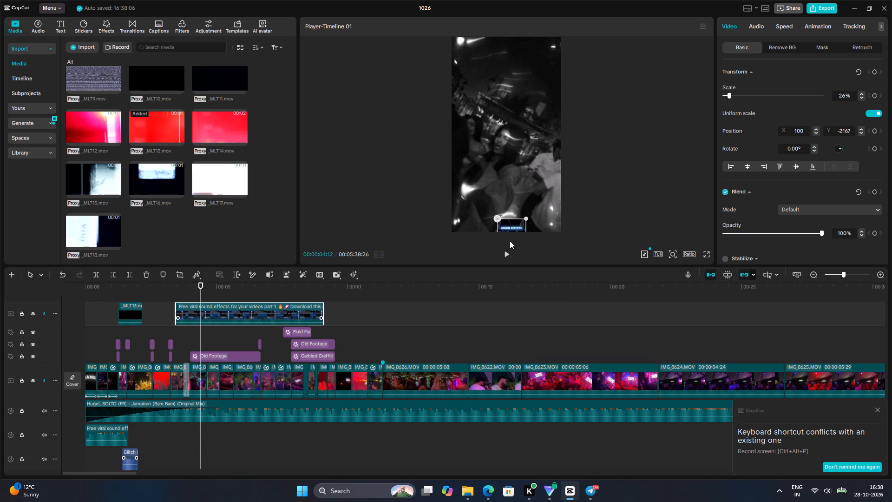
left_click_drag(509, 227, 483, 127)
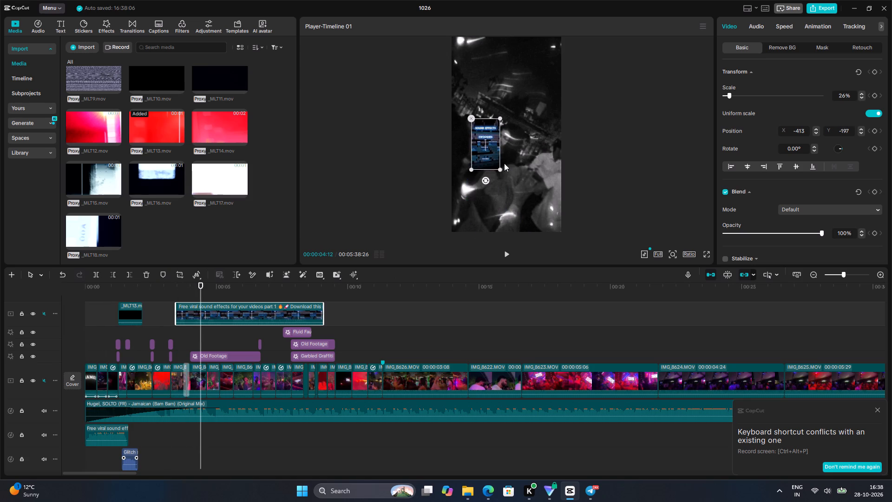
left_click_drag(497, 168, 522, 218)
left_click_drag(487, 145, 492, 173)
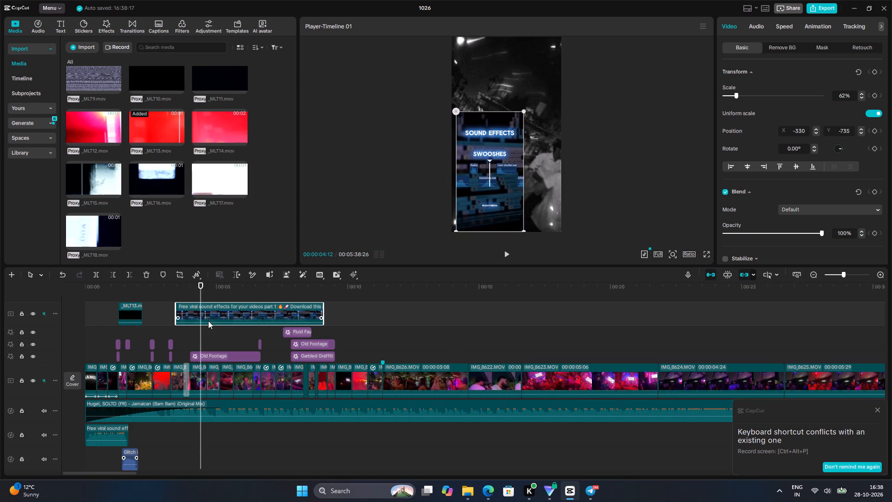
Play the section under the sound effects overlay to examine its effect labels, and return to the clip's start.
left_click_drag(201, 328, 173, 330)
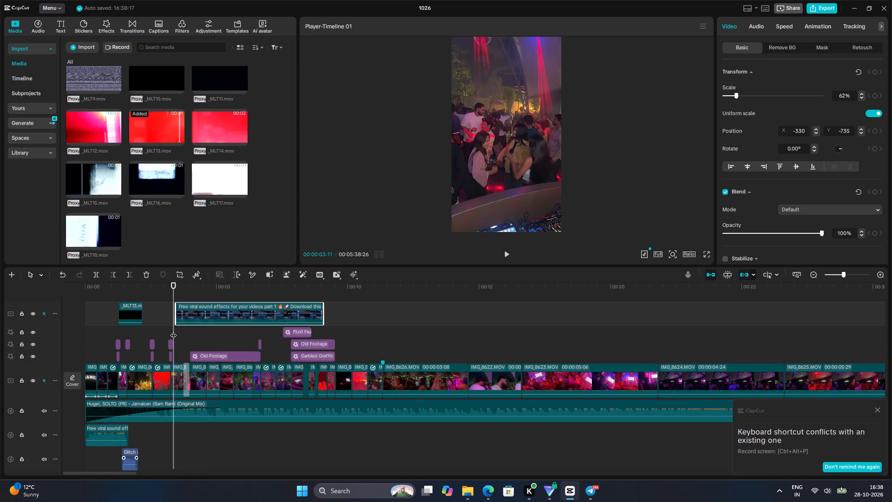
key("space")
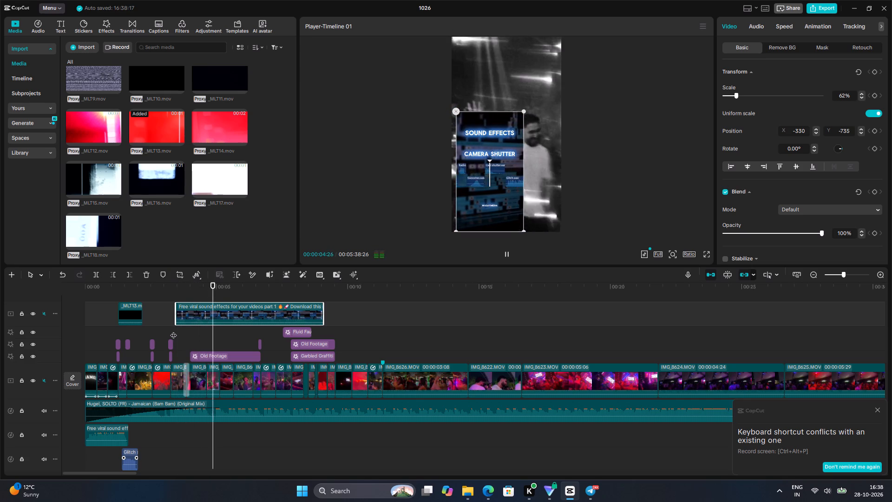
key("space")
key("space")
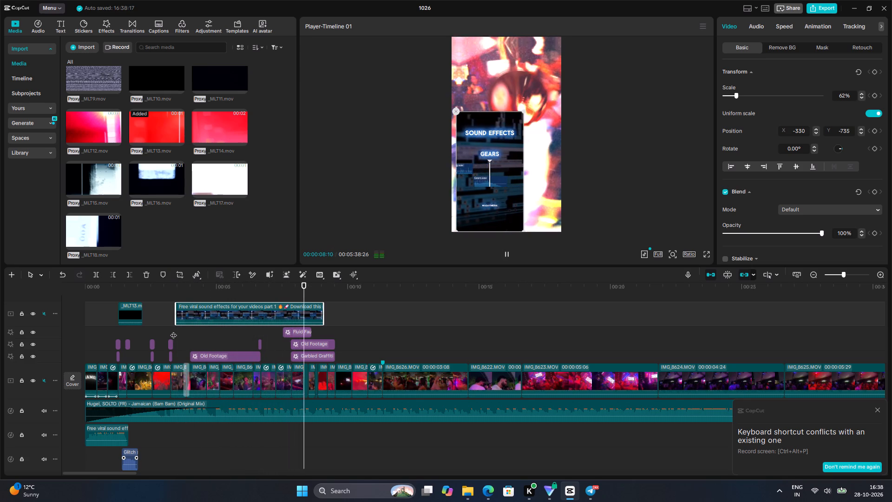
key("space")
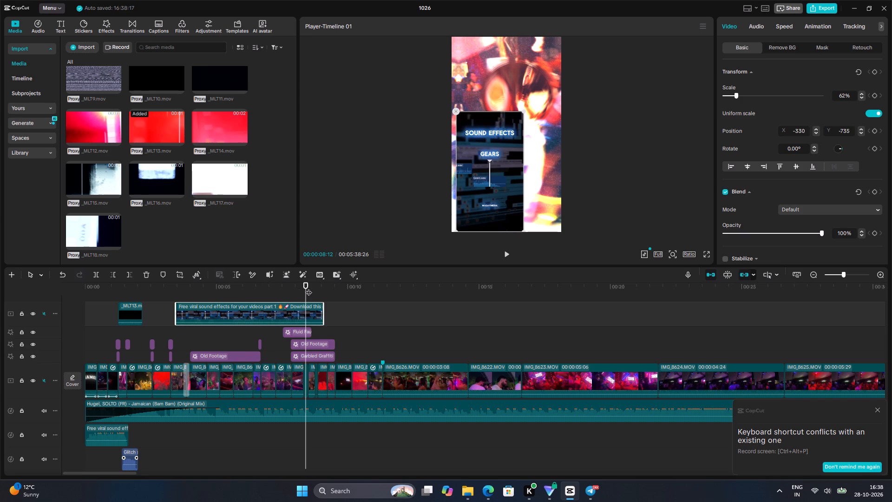
left_click_drag(308, 288, 180, 303)
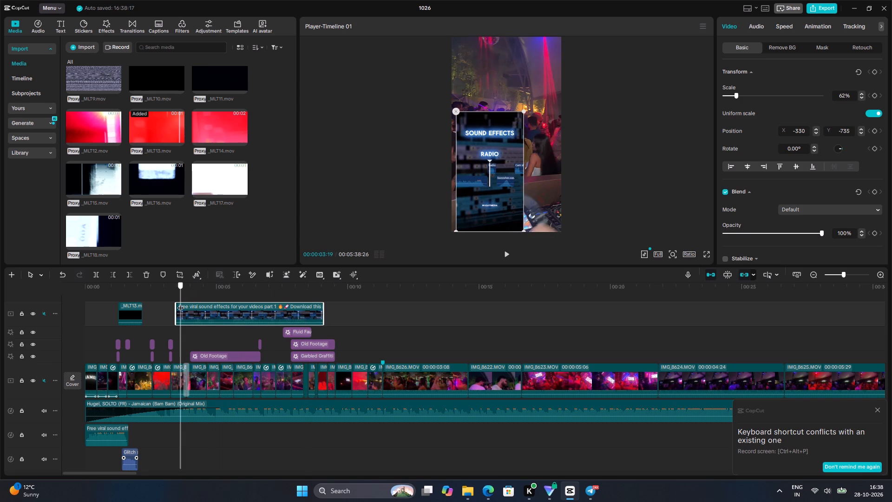
left_click_drag(180, 303, 179, 304)
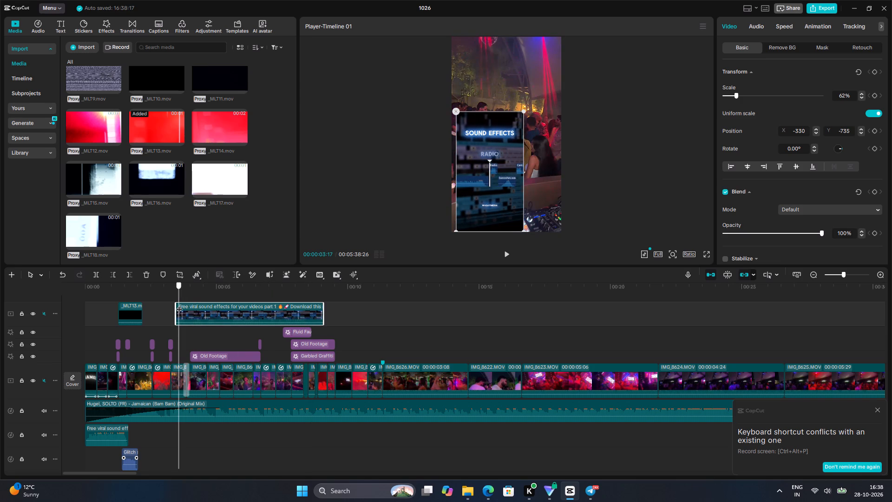
left_click_drag(179, 304, 178, 304)
Unmute the overlay video track and listen to the first sound effects from the start of the clip.
left_click(42, 312)
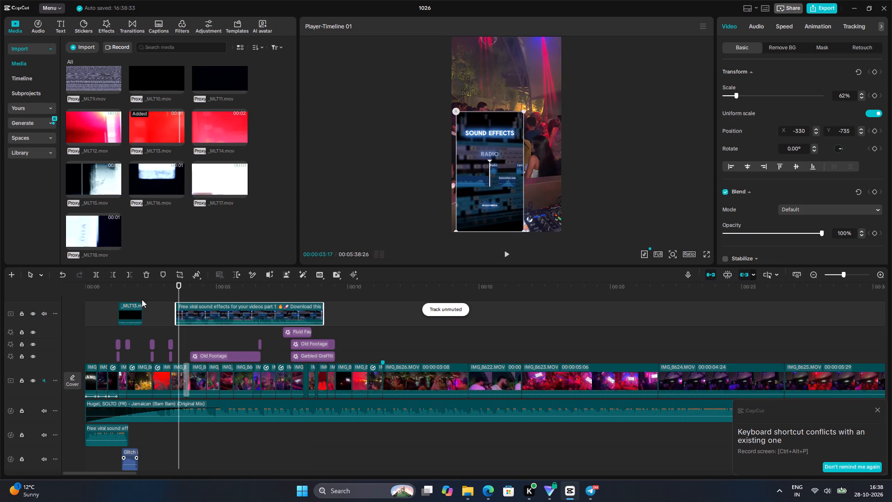
key("space")
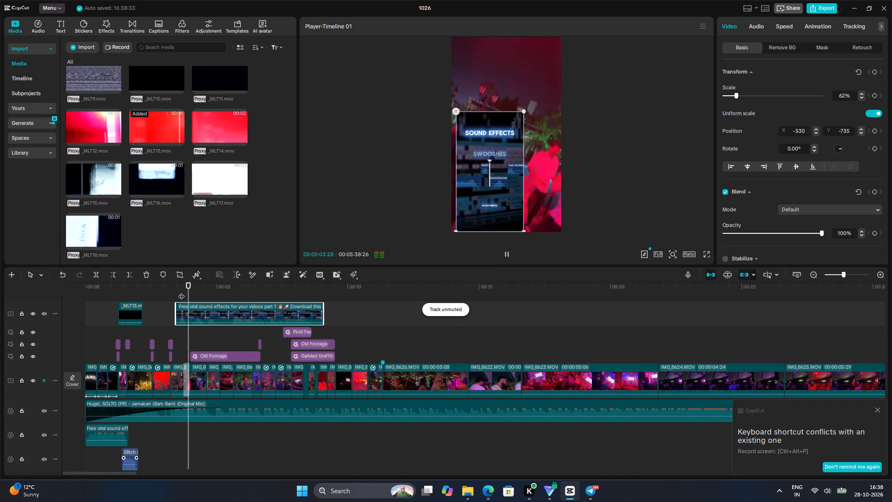
key("space")
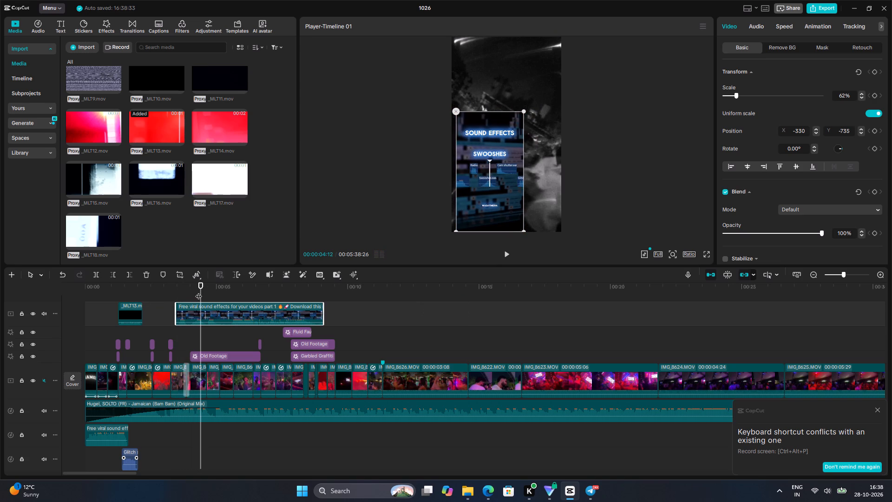
left_click_drag(198, 291, 187, 294)
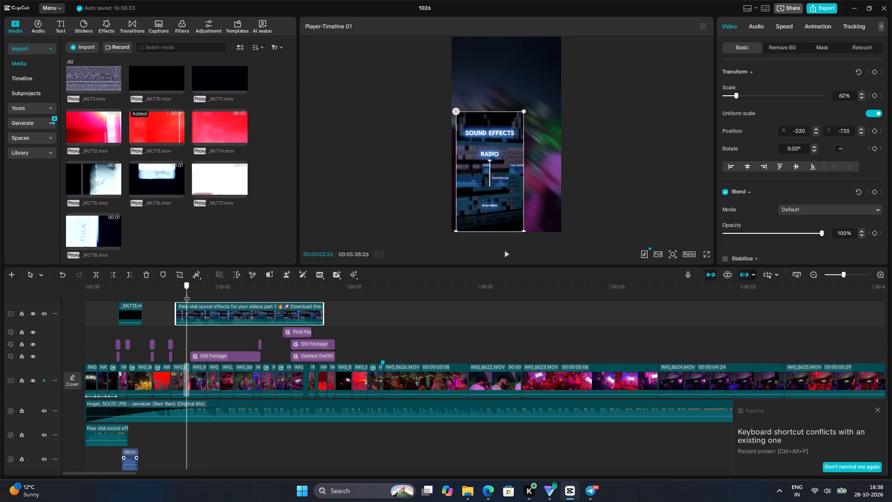
left_click_drag(187, 294, 178, 296)
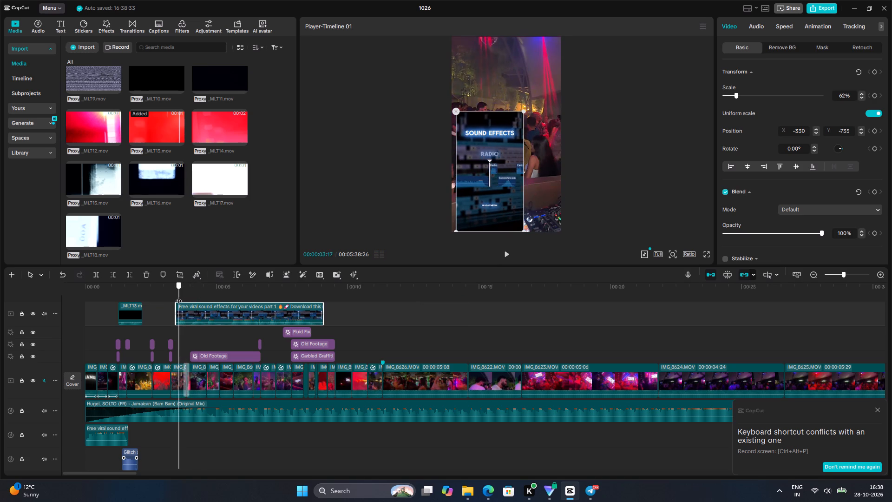
Trim the start of the "Free viral sound effects" overlay to 00:00:03:16, where the Radio effect begins.
left_click_drag(178, 296, 174, 297)
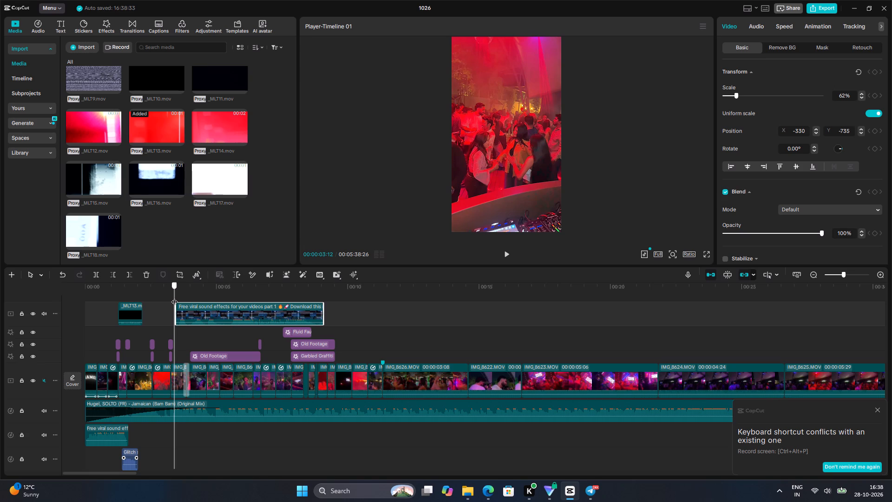
left_click_drag(174, 297, 178, 297)
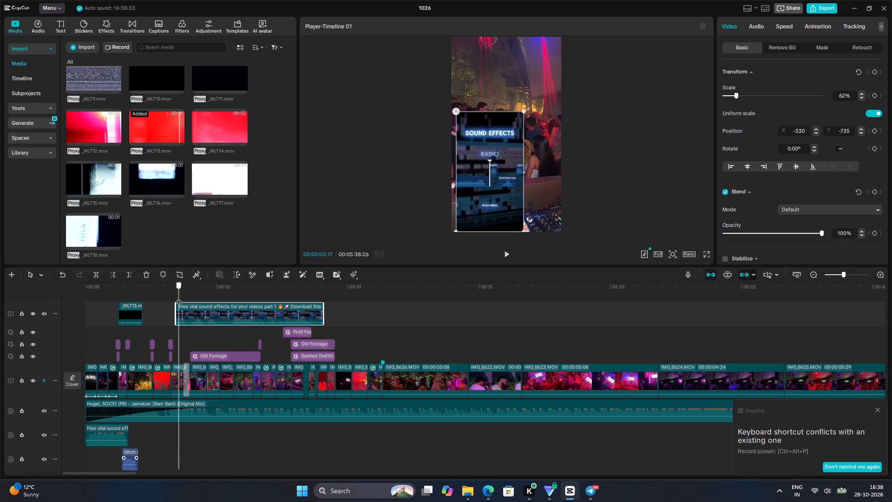
left_click_drag(178, 297, 179, 297)
left_click(179, 294)
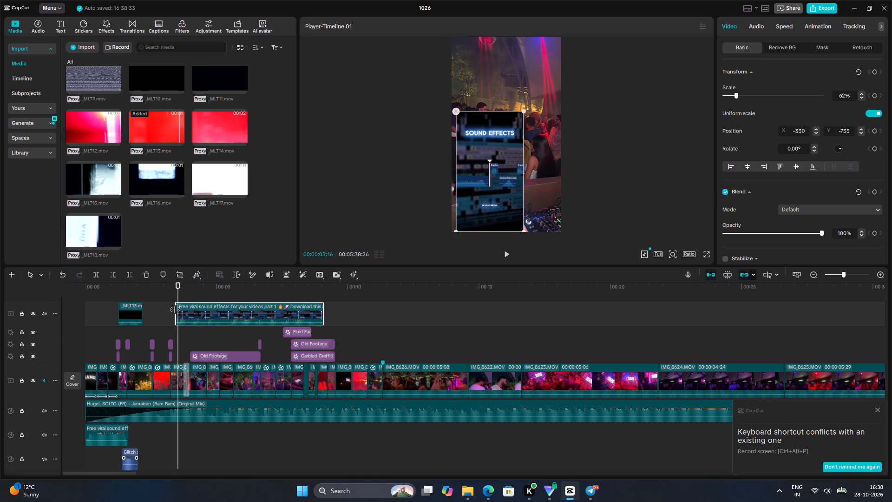
left_click(175, 310)
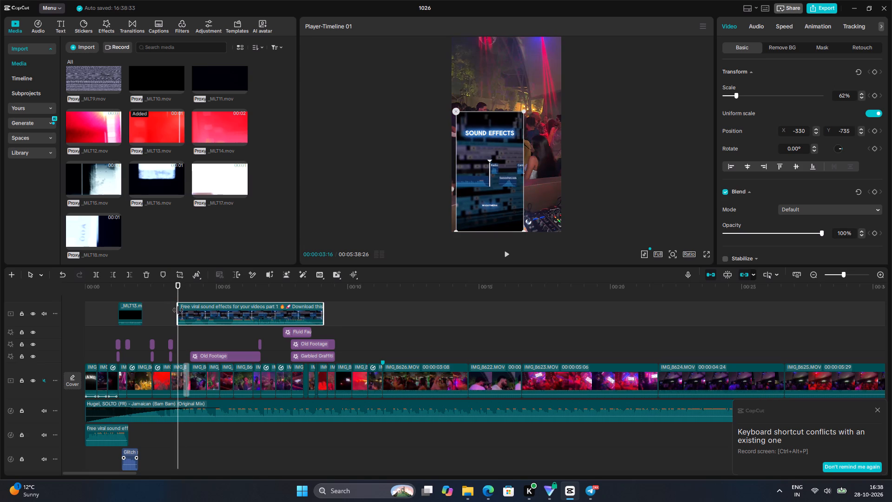
Play the Radio effect and split the overlay clip at 00:00:03:29, where the Swooshes label starts.
key("space")
key("space")
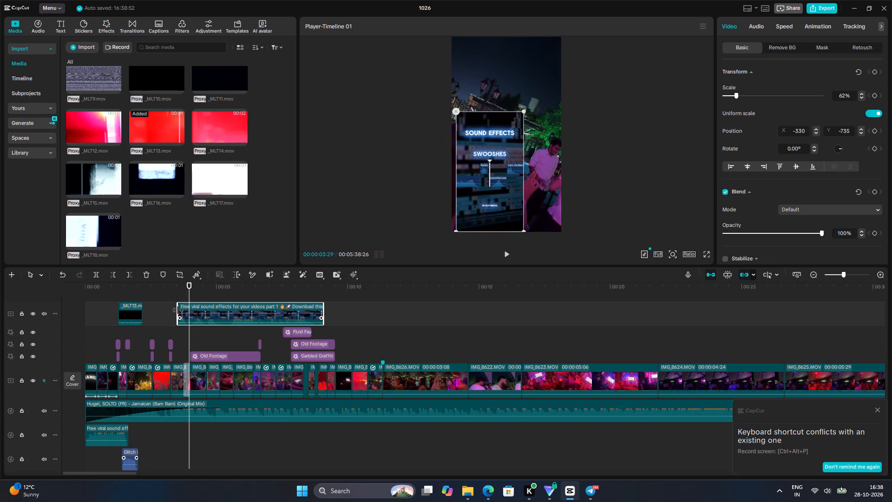
left_click(96, 277)
Audition the Swooshes section and cut it out by trimming the second overlay piece's start to 00:00:04:20.
key("space")
key("space")
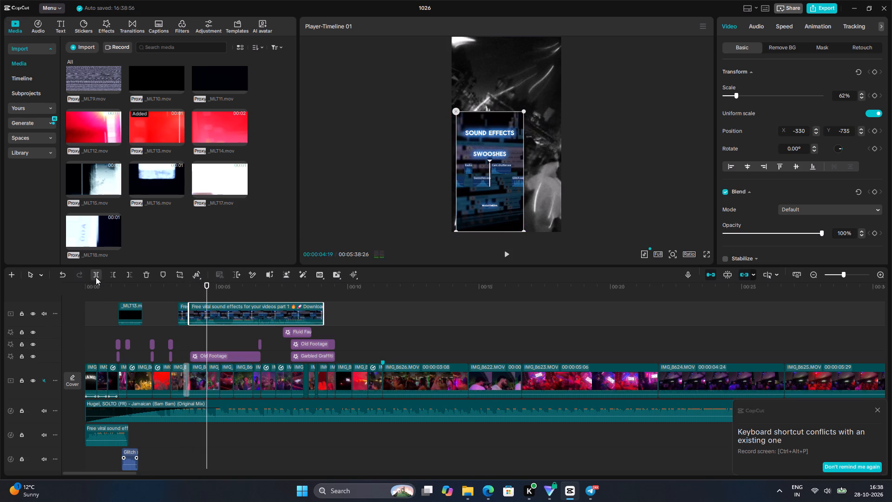
key("space")
key("space")
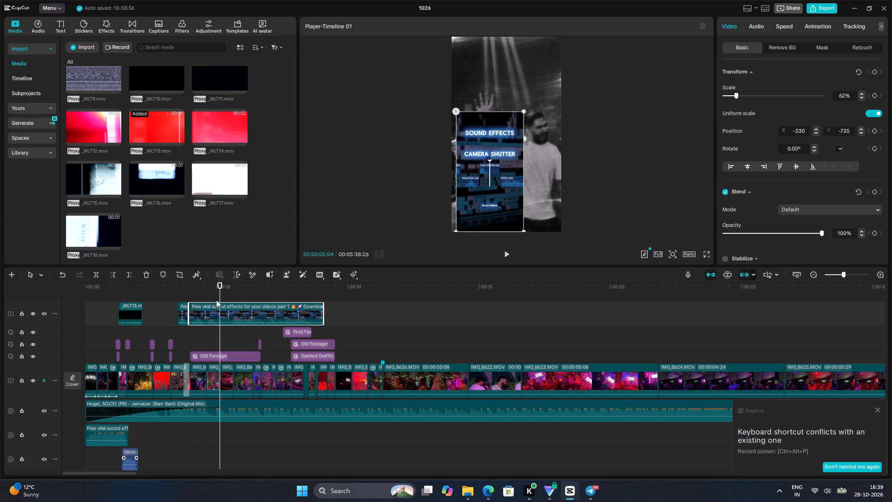
left_click_drag(222, 292, 209, 292)
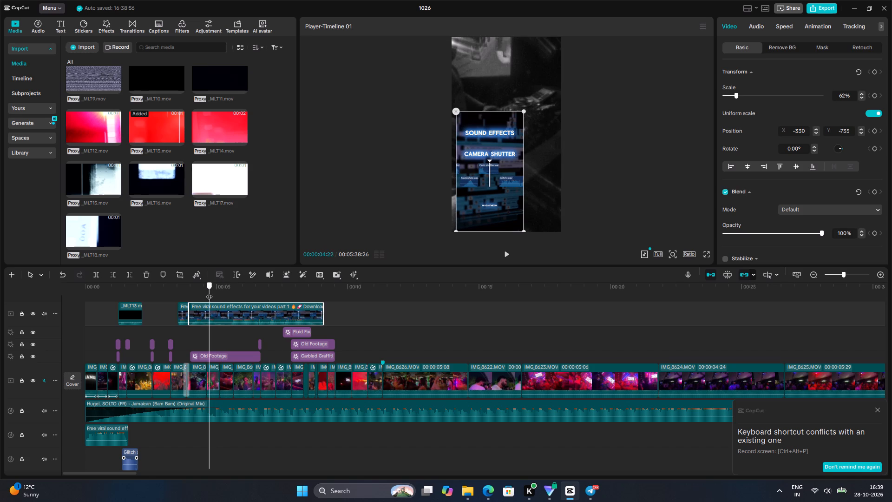
left_click_drag(209, 292, 186, 291)
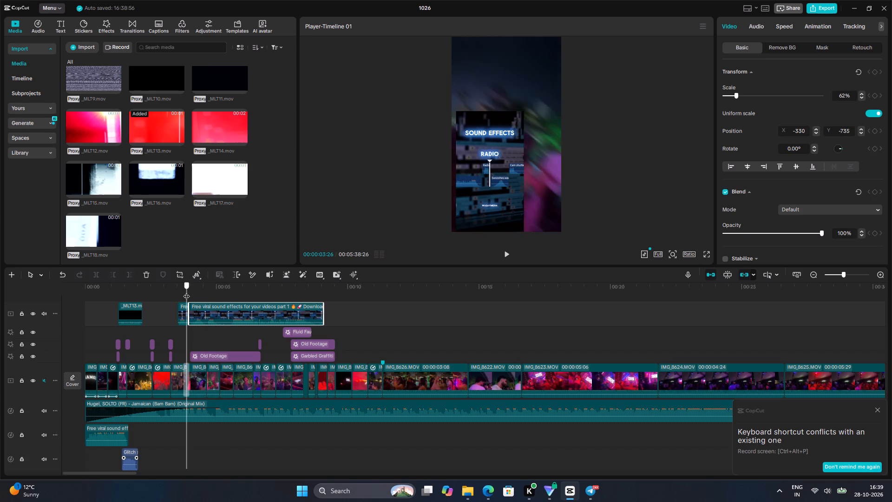
left_click_drag(186, 291, 190, 289)
key("space")
key("space")
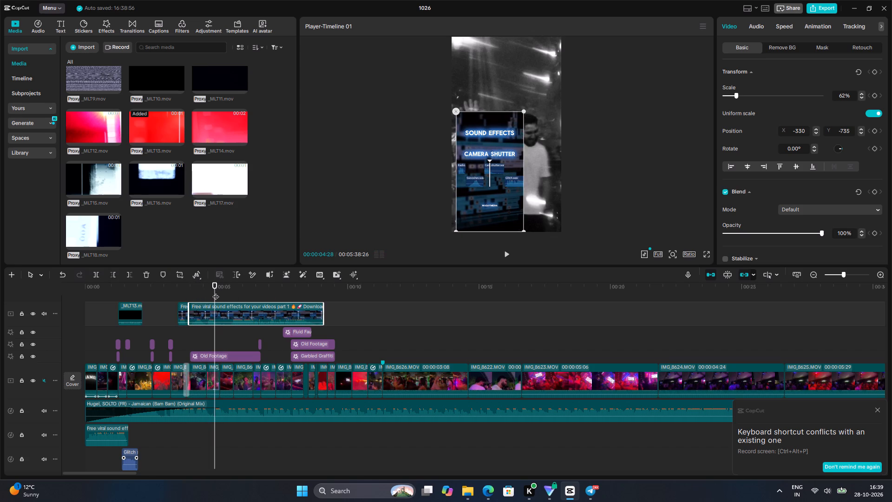
left_click_drag(216, 292, 189, 297)
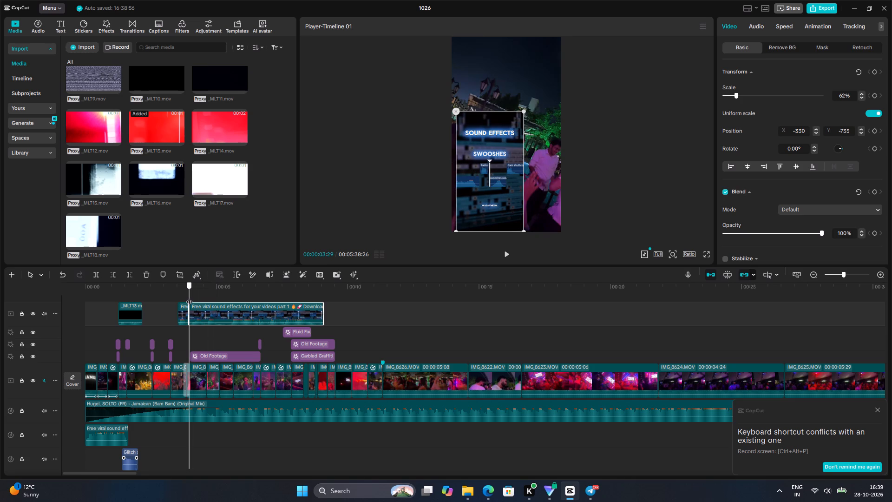
left_click_drag(189, 297, 204, 301)
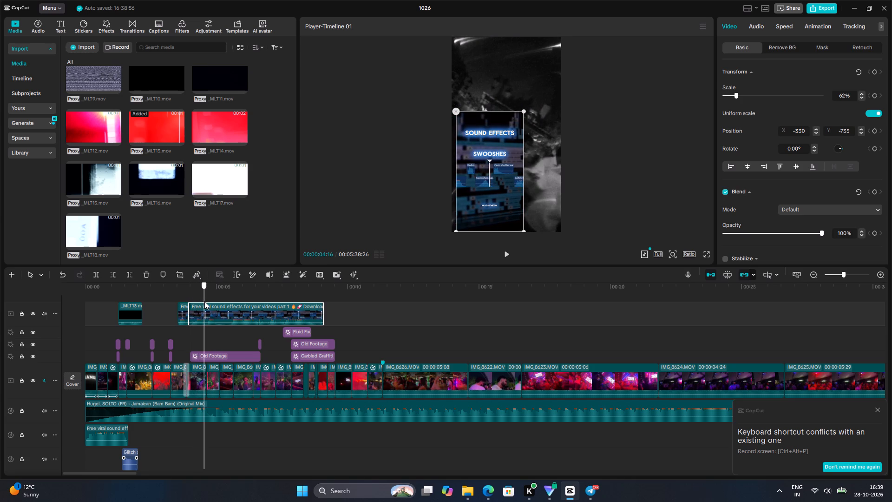
left_click_drag(204, 301, 208, 302)
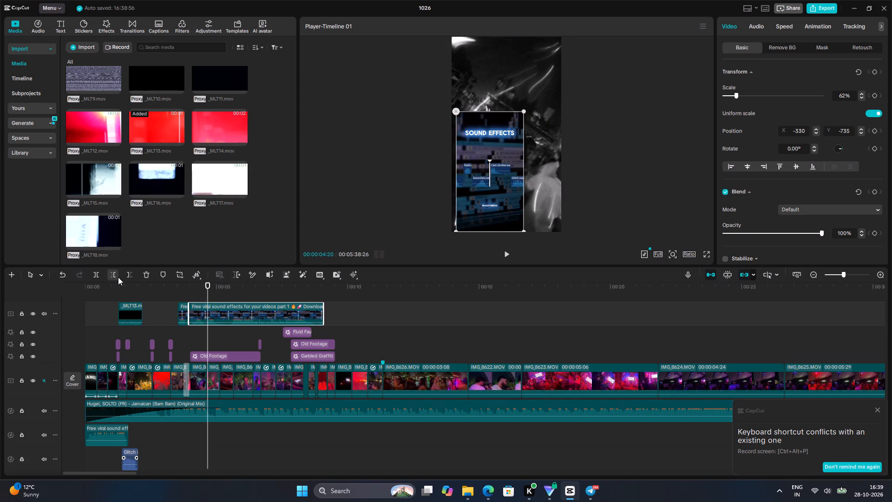
left_click(117, 276)
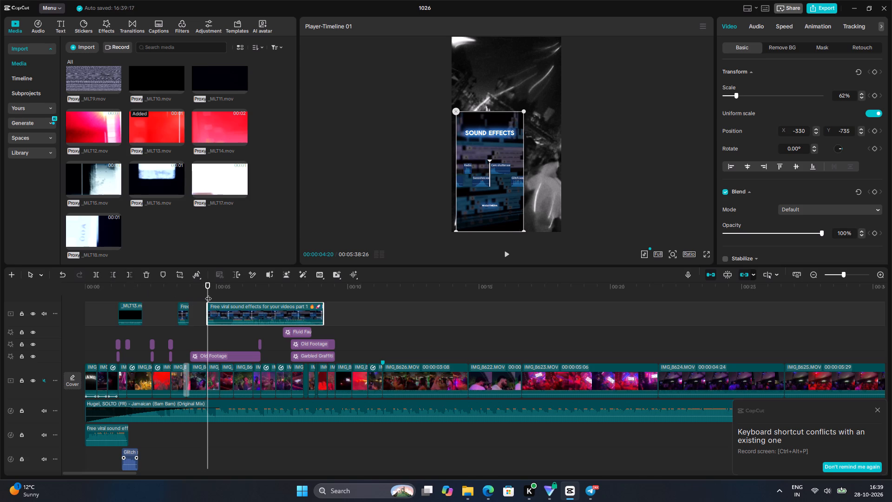
Split the remaining overlay clip at 00:00:05:16, right after the Camera Shutter effect.
left_click_drag(208, 294, 228, 296)
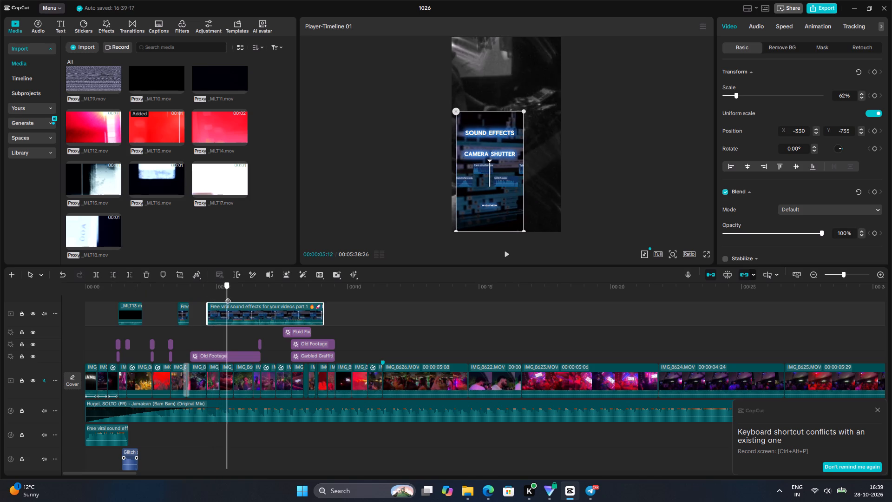
left_click_drag(228, 296, 231, 297)
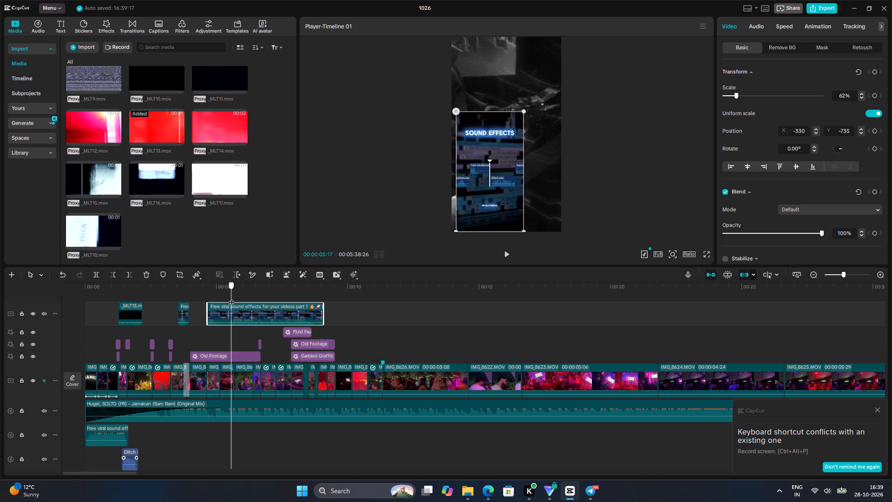
left_click_drag(231, 297, 230, 299)
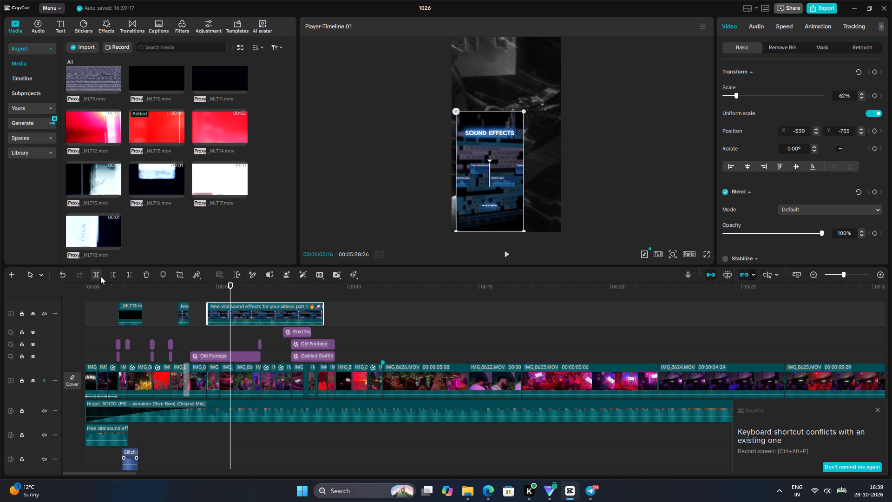
left_click(100, 276)
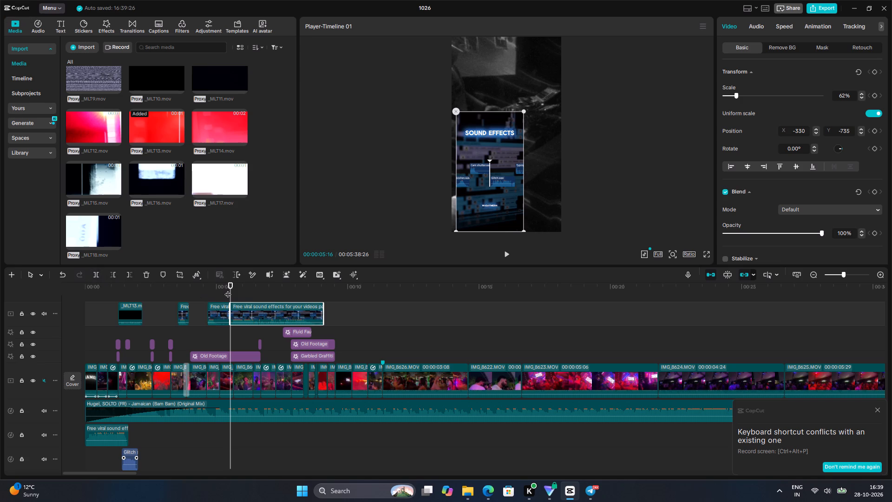
Split the last overlay piece at 00:00:06:17, at the end of the Glitch effect.
left_click_drag(228, 290, 259, 291)
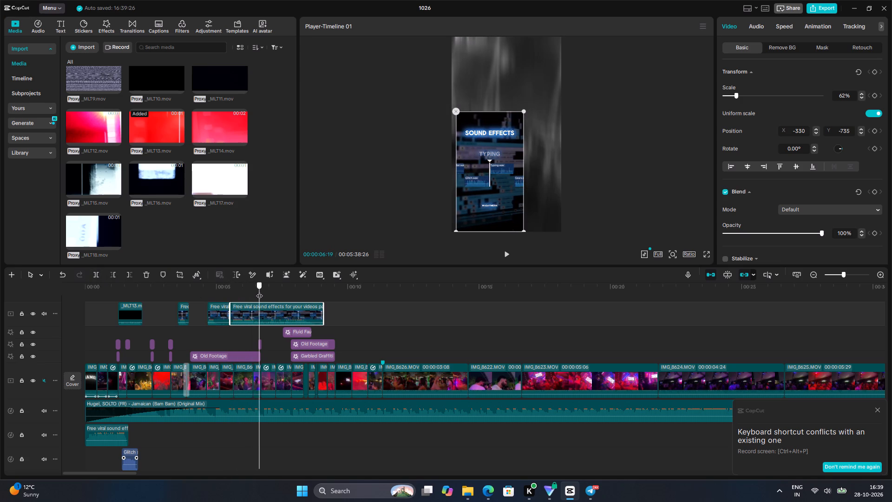
left_click_drag(259, 291, 258, 293)
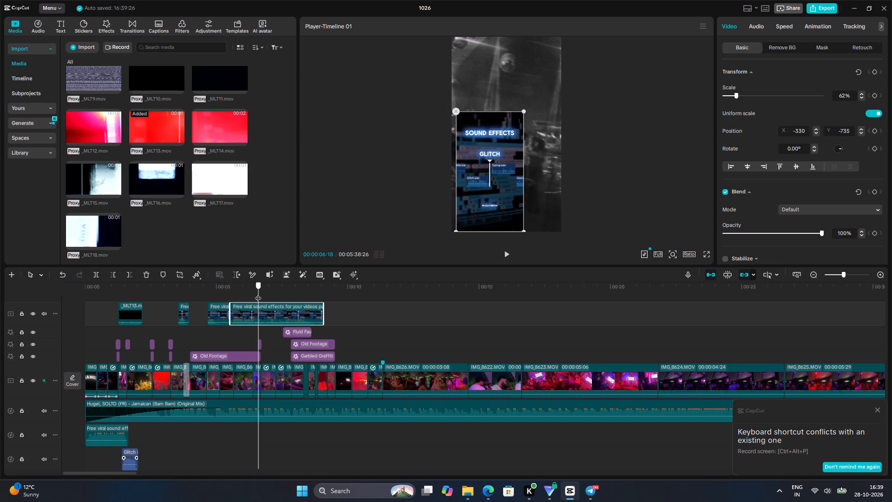
left_click(96, 274)
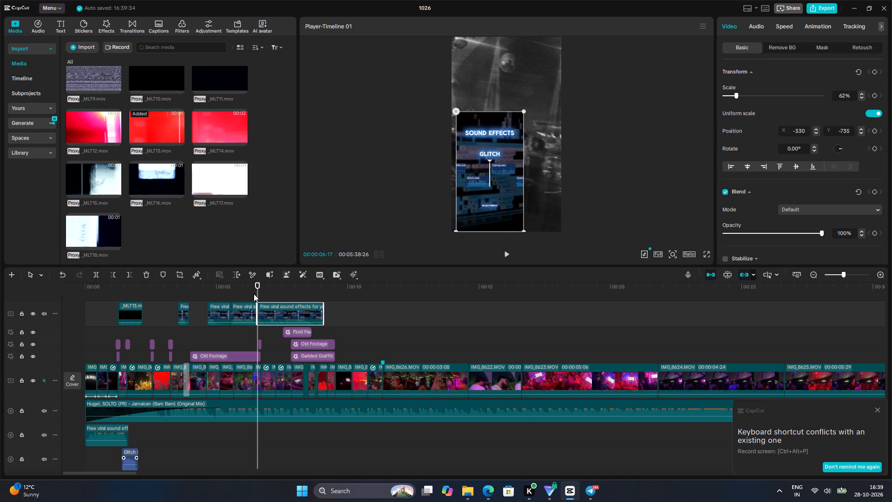
Find where the Gears effect begins and remove the Typing section by trimming the last piece's start to 00:00:07:19.
left_click_drag(258, 292, 275, 293)
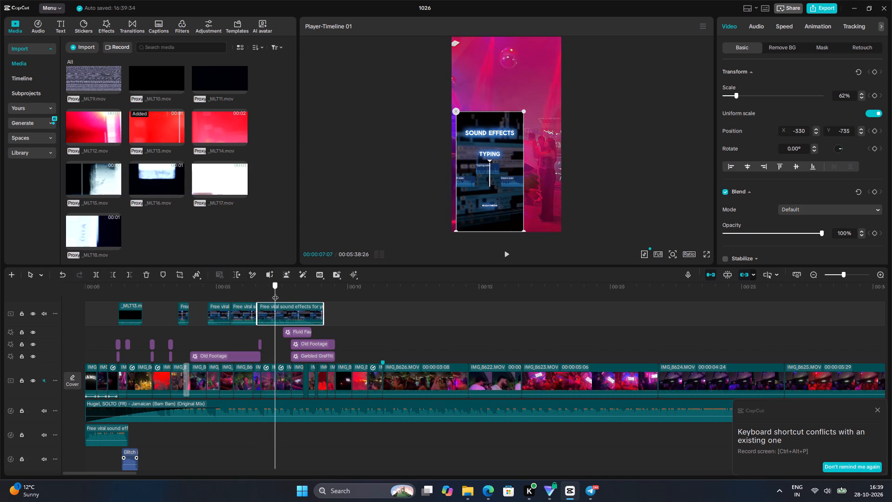
left_click_drag(275, 293, 282, 304)
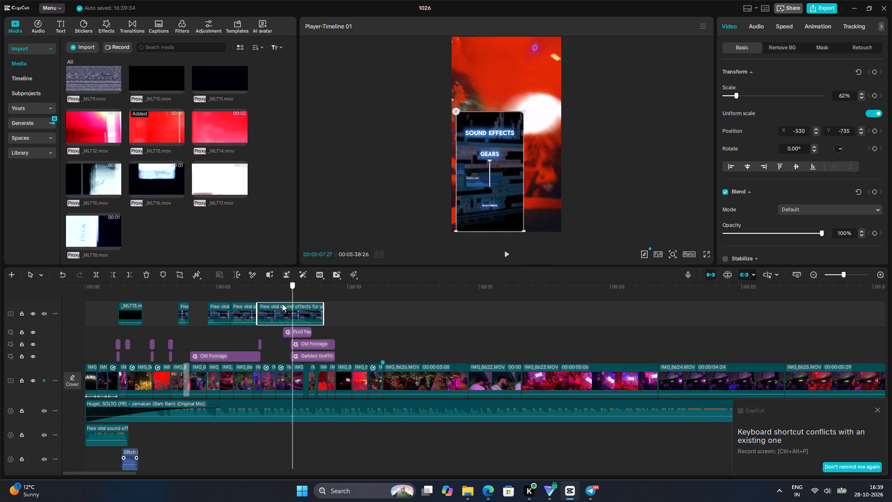
left_click_drag(282, 304, 273, 306)
key("space")
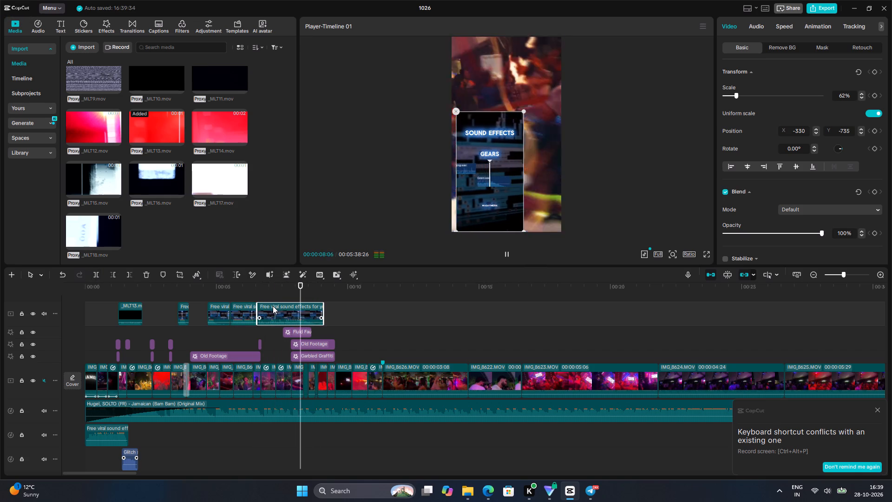
key("space")
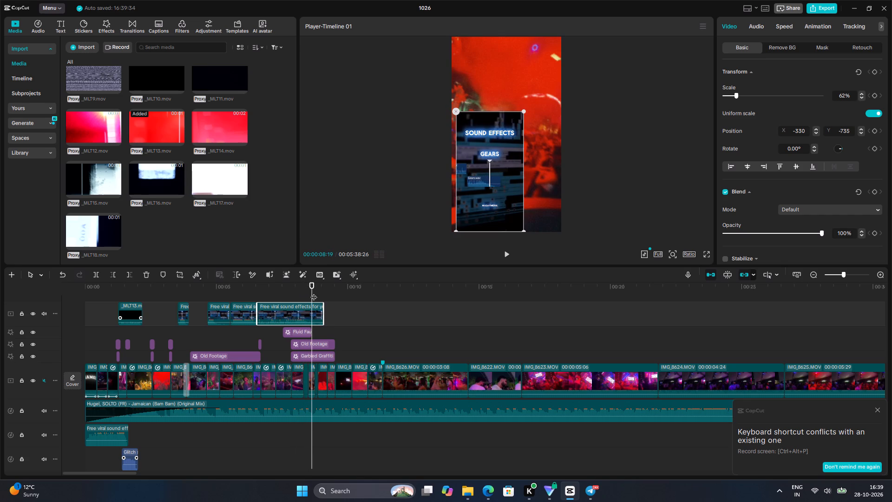
left_click_drag(314, 292, 291, 292)
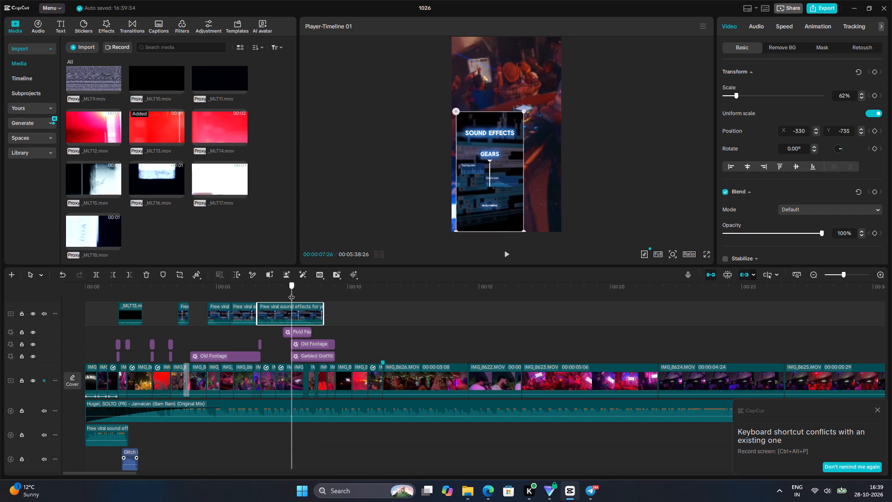
left_click_drag(291, 292, 289, 295)
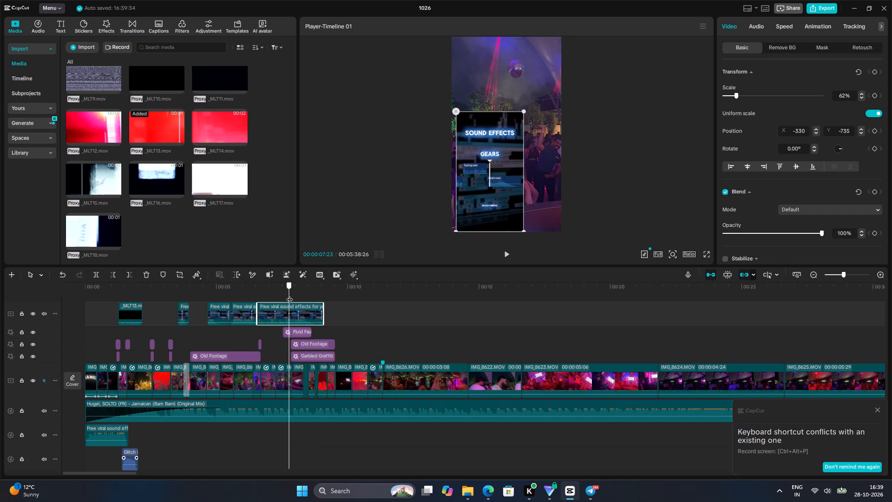
left_click_drag(289, 295, 290, 294)
left_click_drag(290, 294, 288, 296)
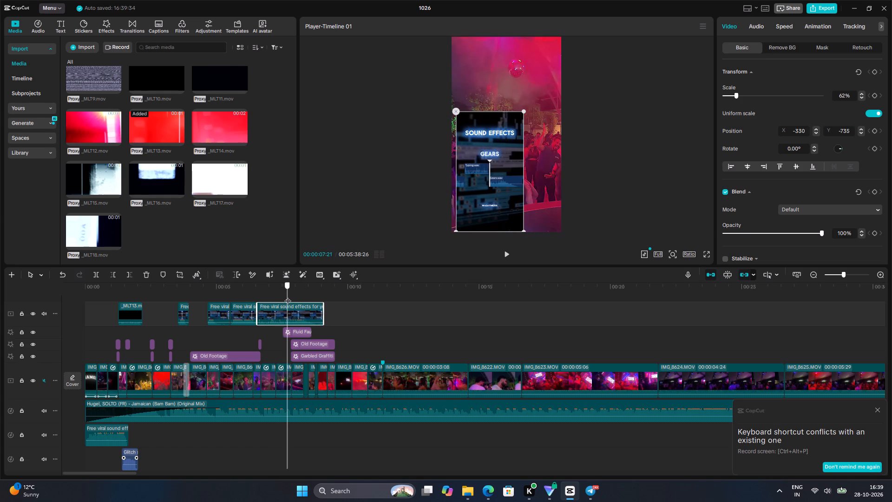
left_click_drag(288, 296, 286, 296)
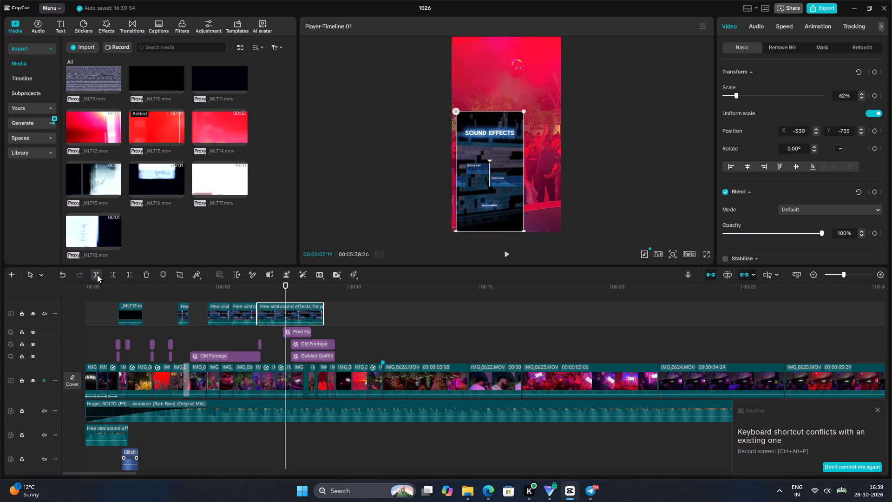
left_click(118, 276)
Move the Gears piece along the overlay track to about the 30-second mark, and return to 00:00:08:06.
left_click_drag(303, 311, 496, 323)
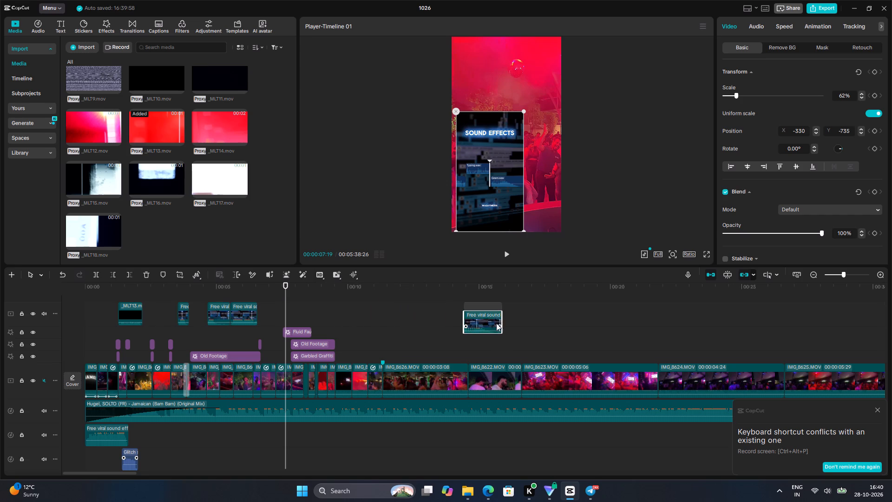
left_click_drag(496, 323, 783, 326)
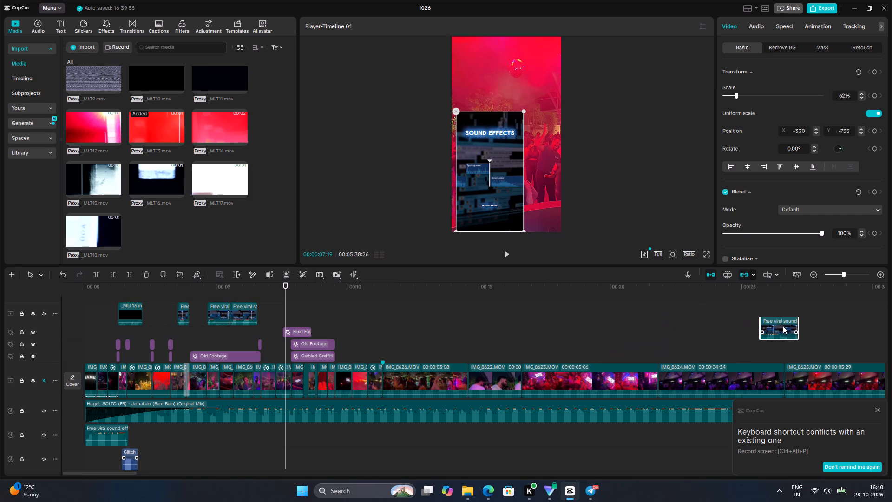
left_click_drag(783, 326, 813, 310)
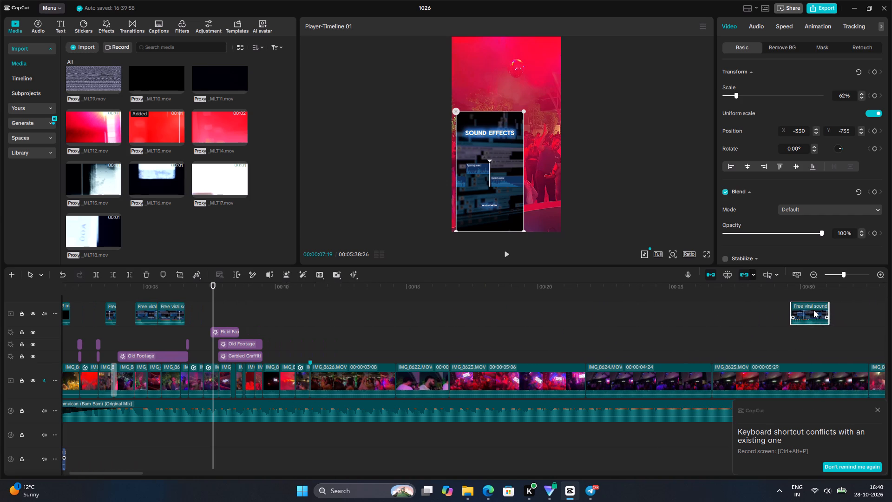
left_click_drag(813, 310, 833, 310)
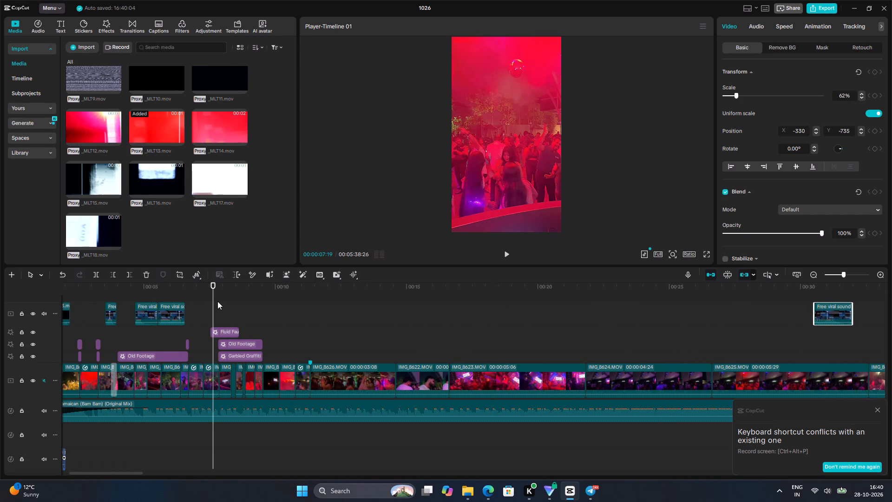
left_click_drag(215, 299, 305, 267)
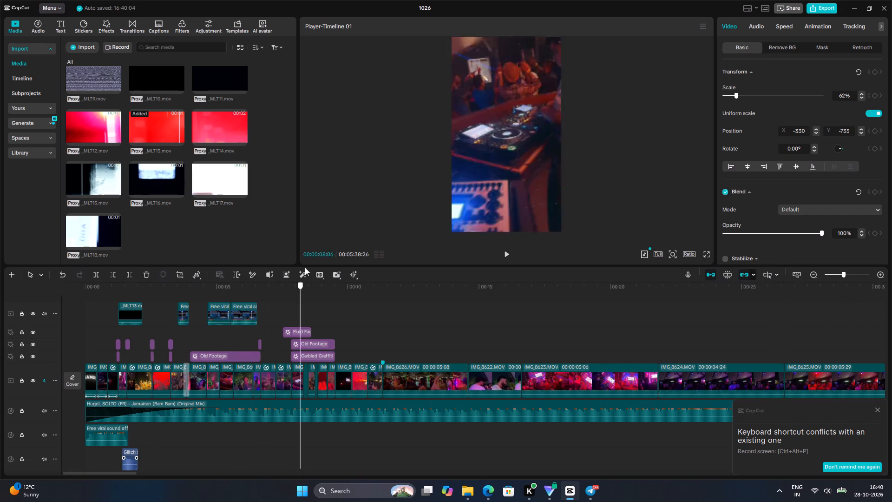
Play back the short sound effects piece at about 00:00:03:16 on the overlay track against the surrounding nightclub footage.
left_click_drag(305, 267, 181, 286)
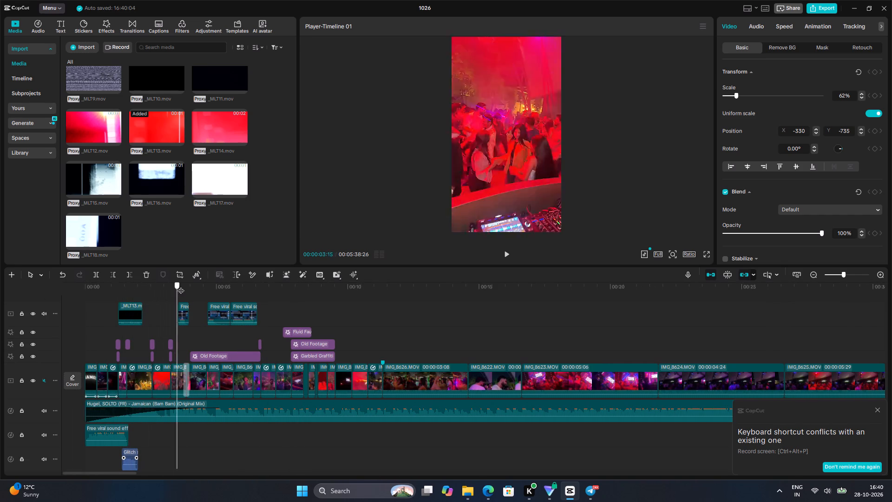
left_click_drag(181, 286, 177, 288)
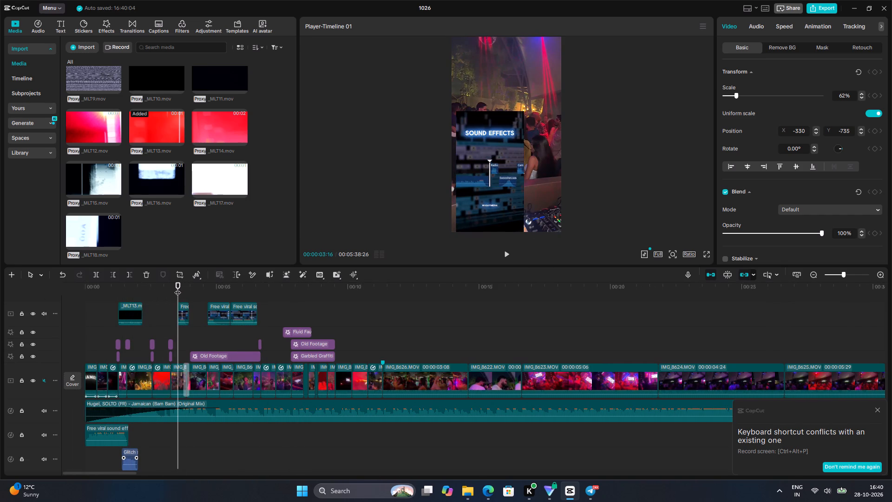
key("space")
key("space")
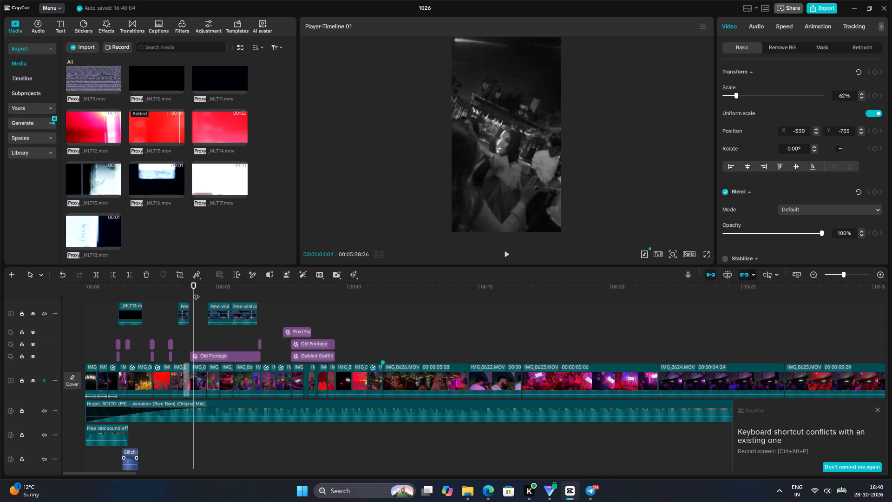
left_click_drag(196, 292, 179, 295)
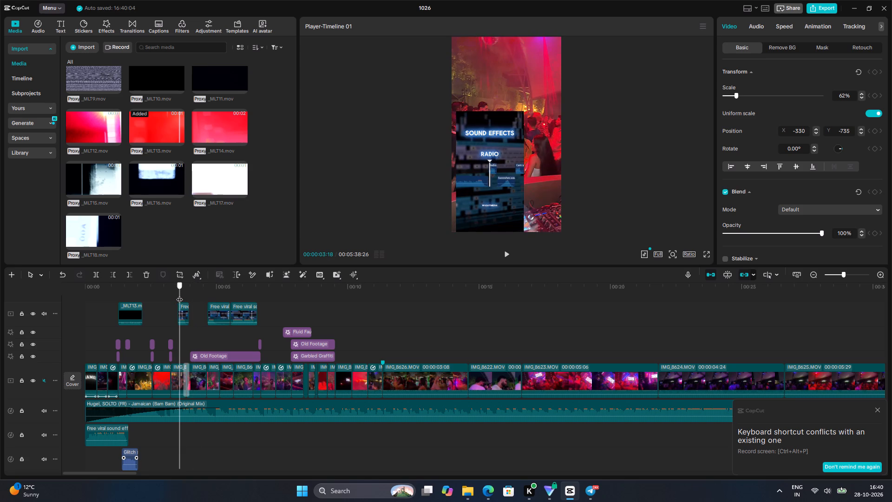
left_click_drag(179, 295, 179, 294)
key("space")
key("space")
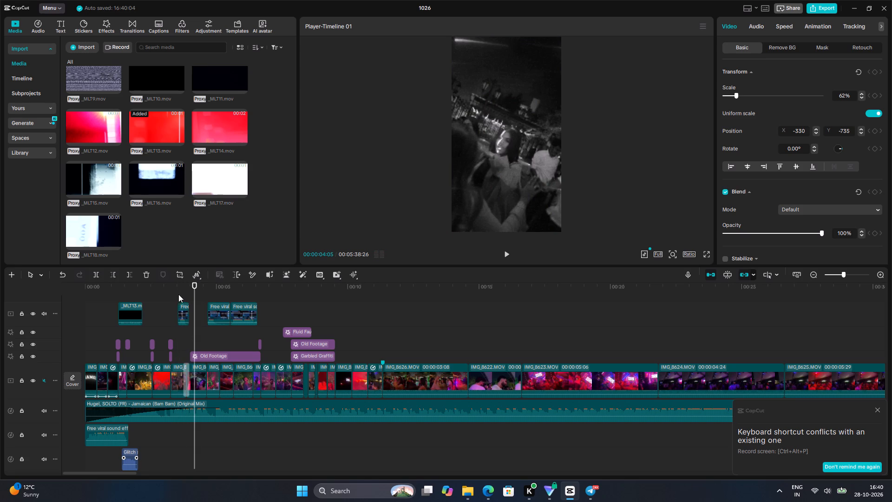
left_click_drag(194, 295, 179, 297)
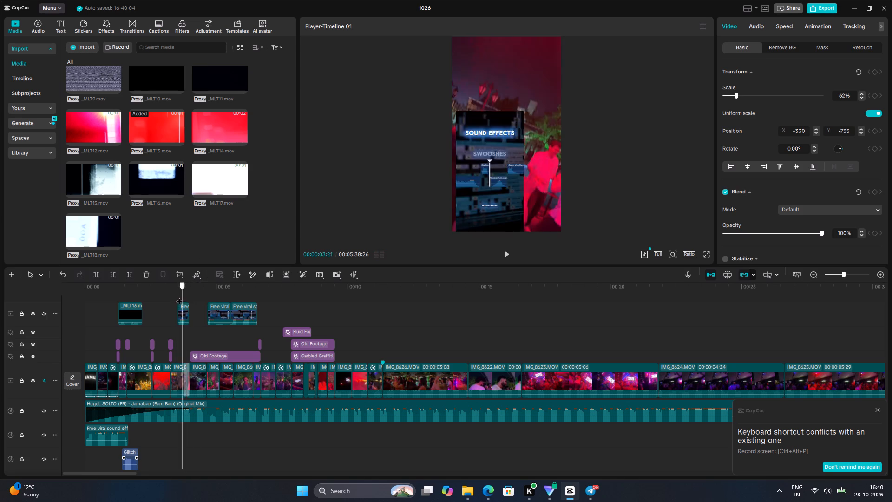
left_click_drag(179, 297, 14, 311)
key("space")
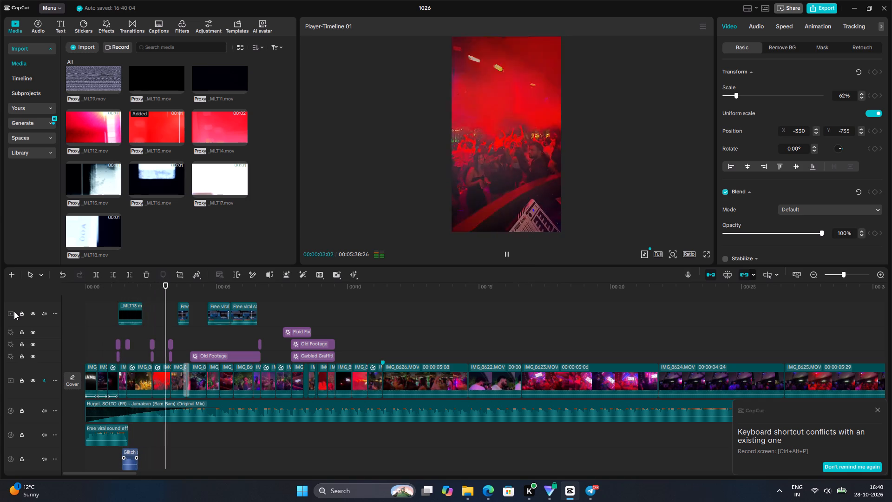
key("space")
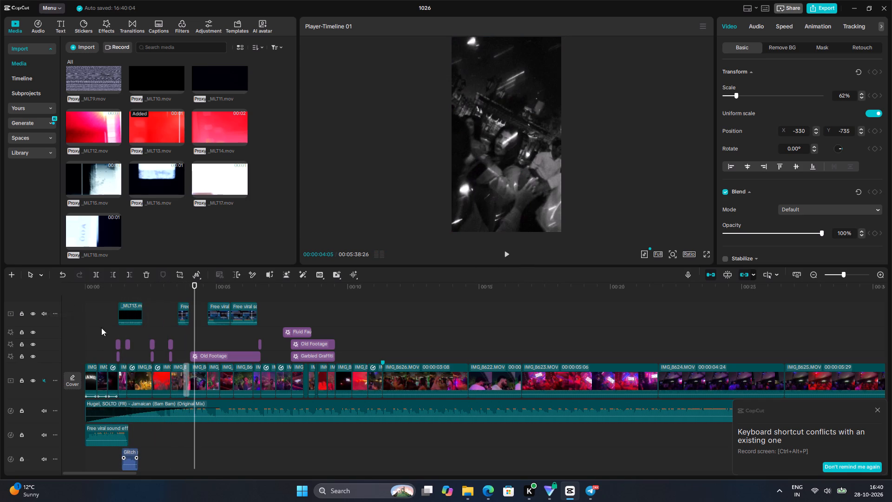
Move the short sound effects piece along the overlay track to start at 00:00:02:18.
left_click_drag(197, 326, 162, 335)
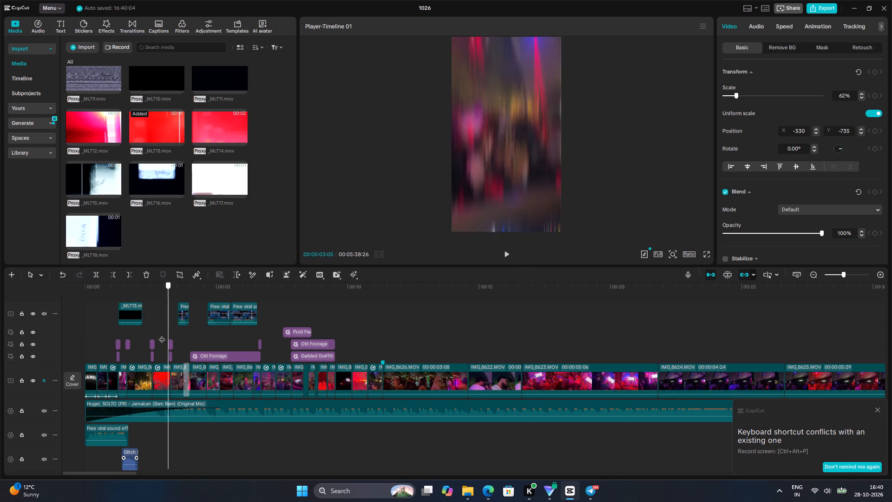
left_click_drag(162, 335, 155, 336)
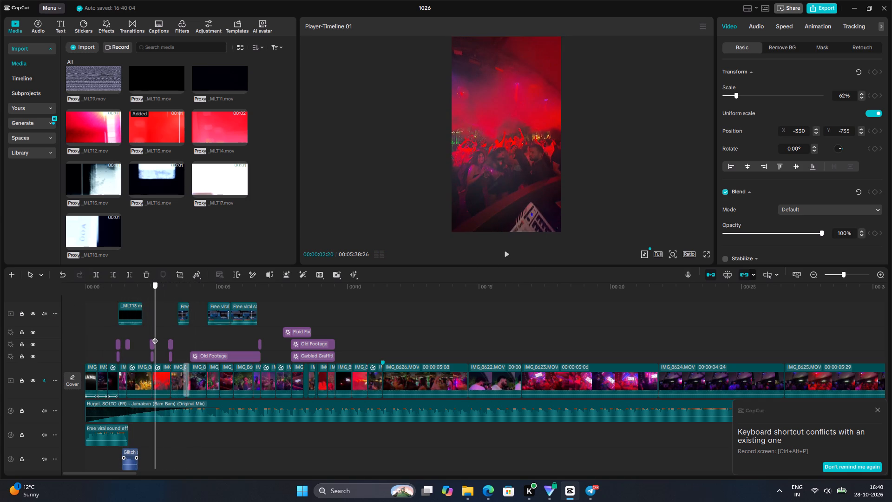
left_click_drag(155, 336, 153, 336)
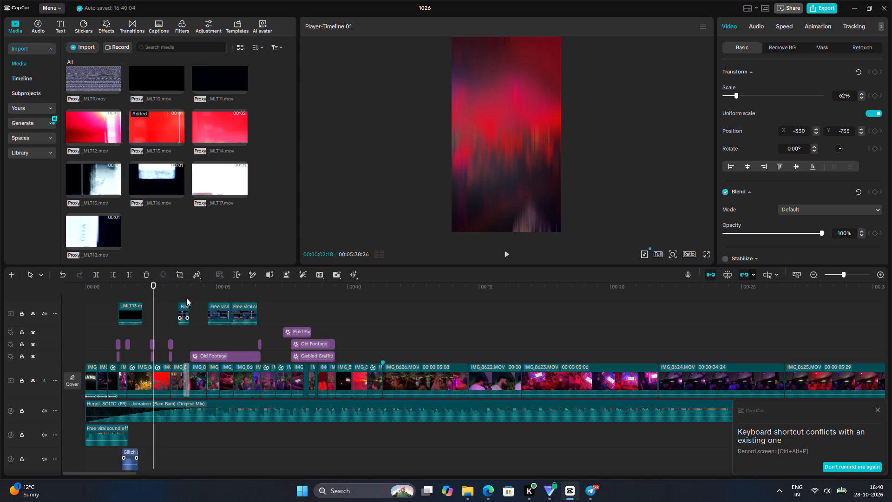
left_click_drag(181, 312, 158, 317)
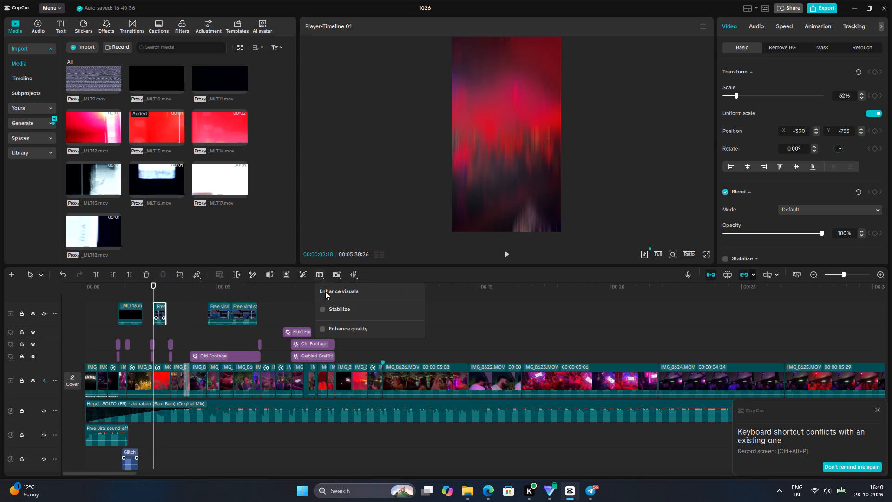
Extract the audio from the short sound effects piece and delete its video from the overlay track.
left_click(339, 306)
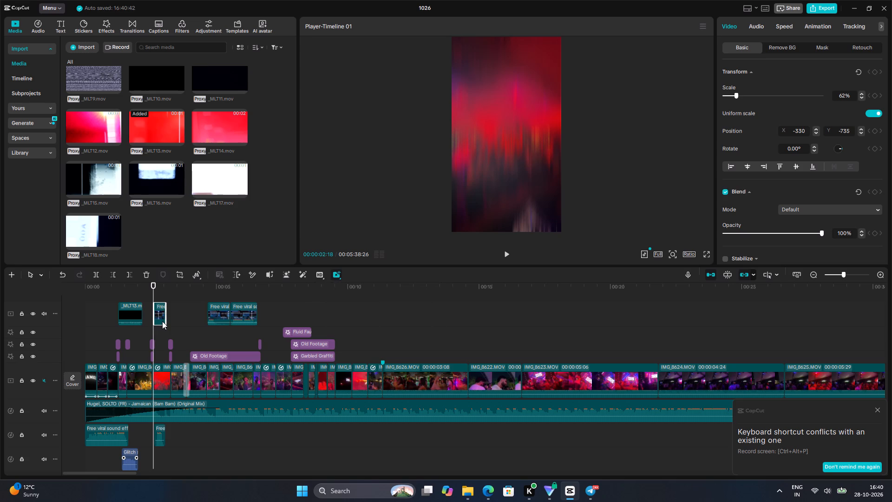
key("Delete")
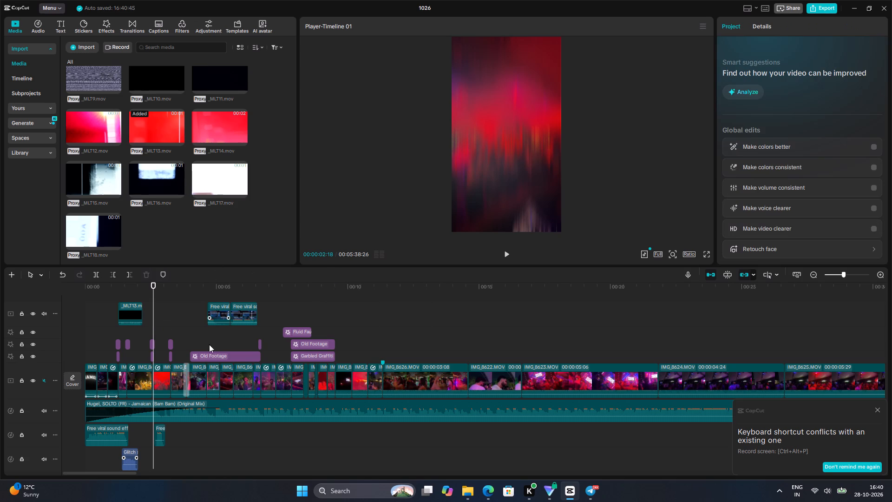
Preview the extracted effect with the footage, and move its audio clip to start at 00:00:03:08.
left_click(153, 305)
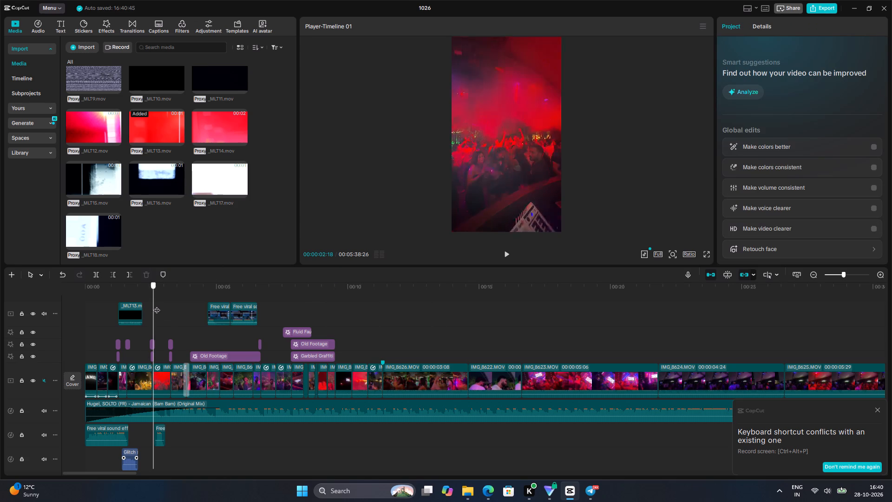
key("space")
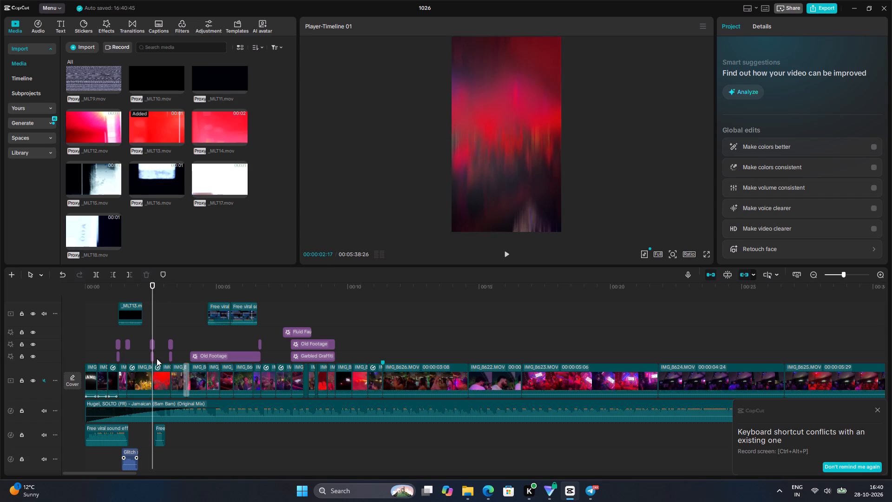
key("space")
key("space")
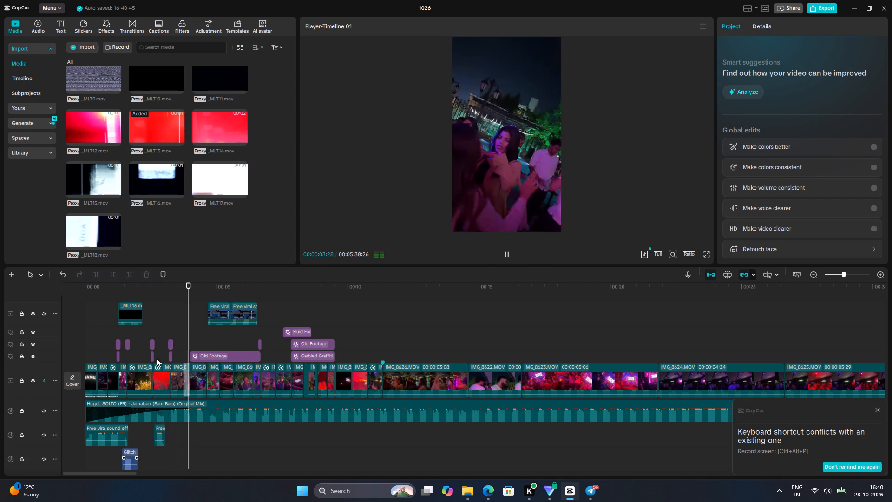
key("space")
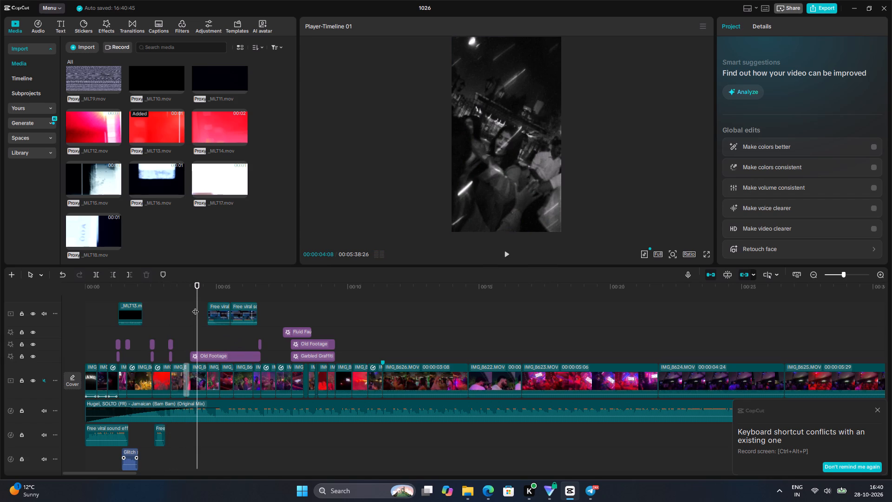
left_click_drag(195, 307, 172, 317)
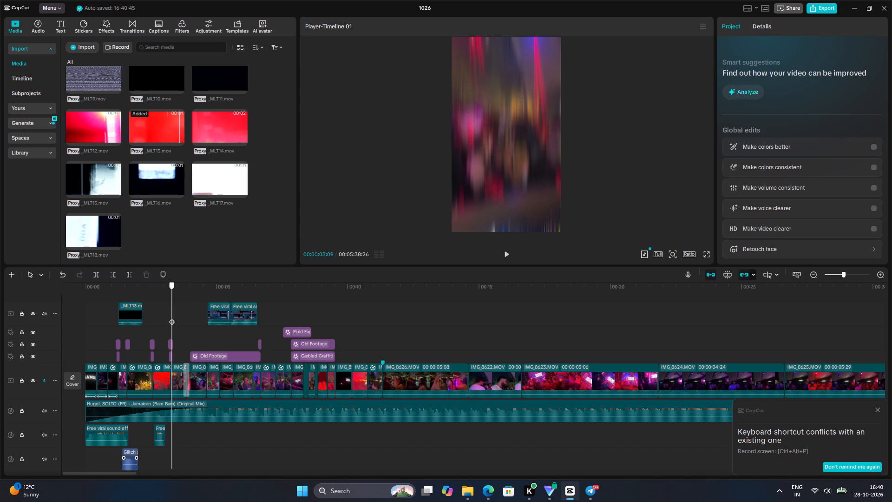
left_click_drag(172, 317, 171, 317)
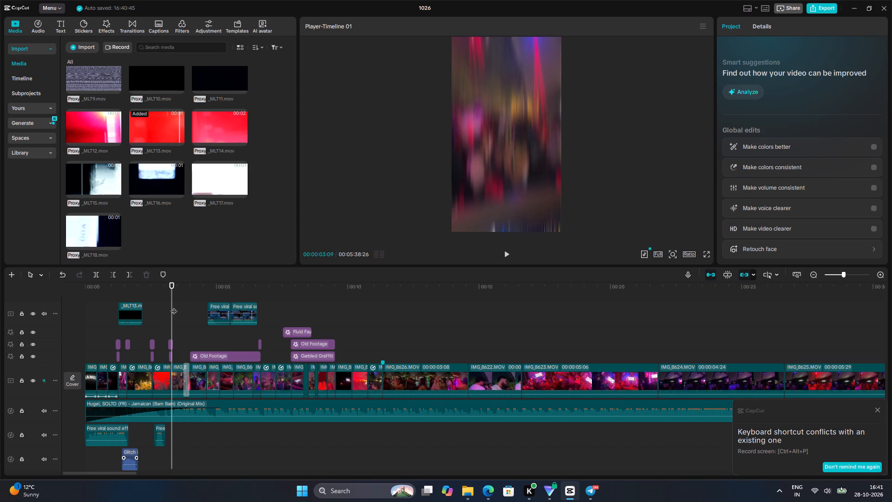
left_click(172, 305)
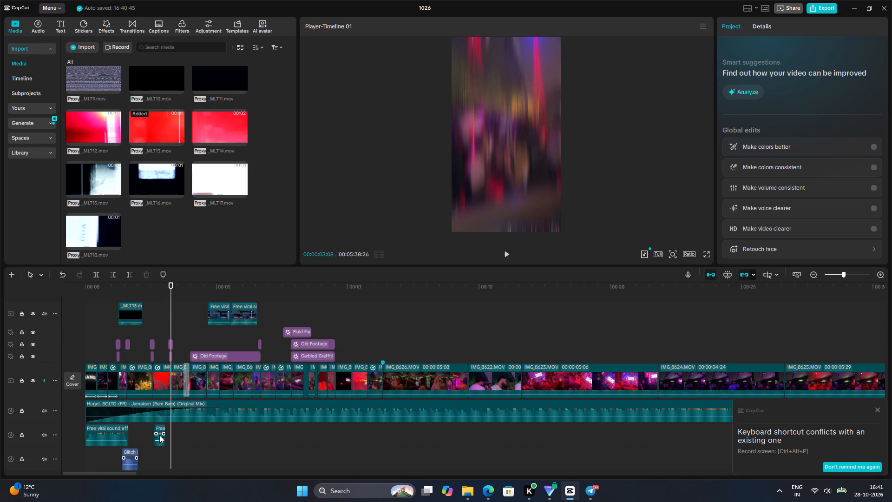
left_click_drag(159, 425, 177, 423)
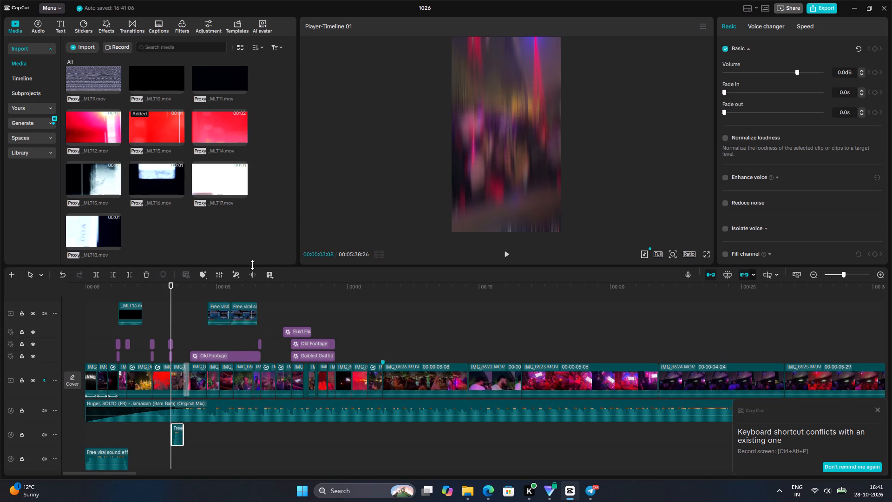
Select the main-track clip that starts at 00:00:03:08 and open its In animations.
scroll(400, 368, "up", 1)
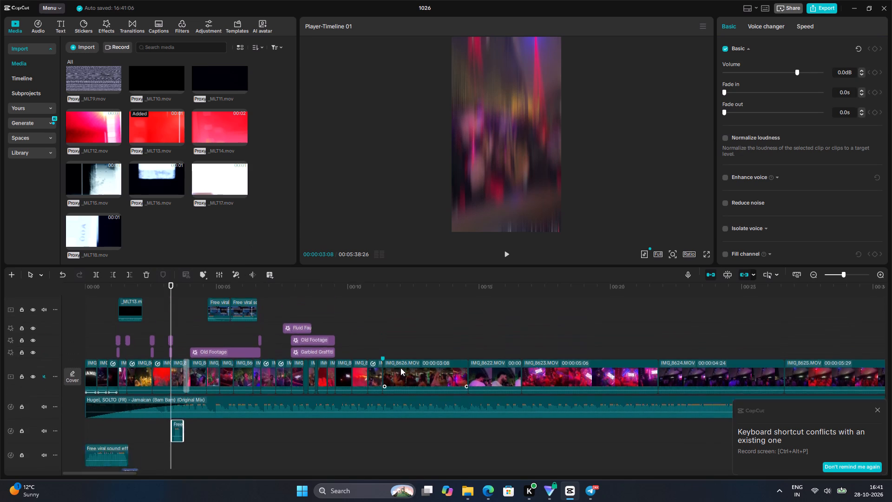
scroll(400, 368, "up", 2)
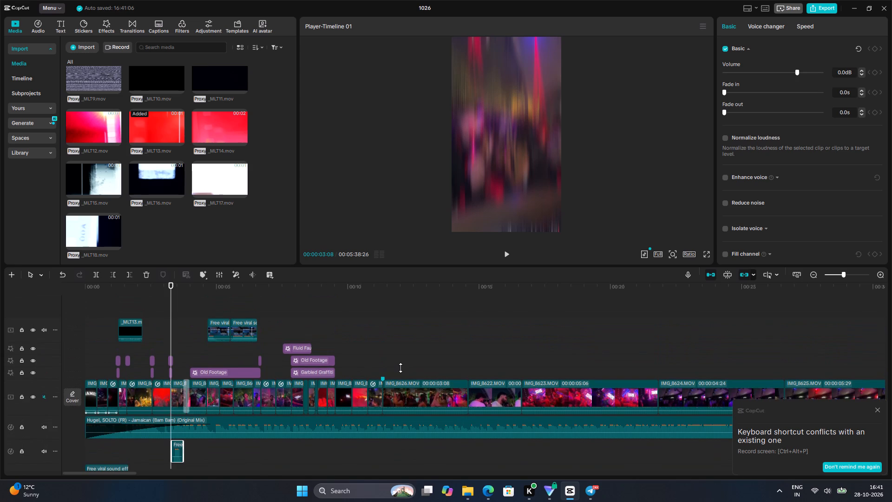
left_click(179, 396)
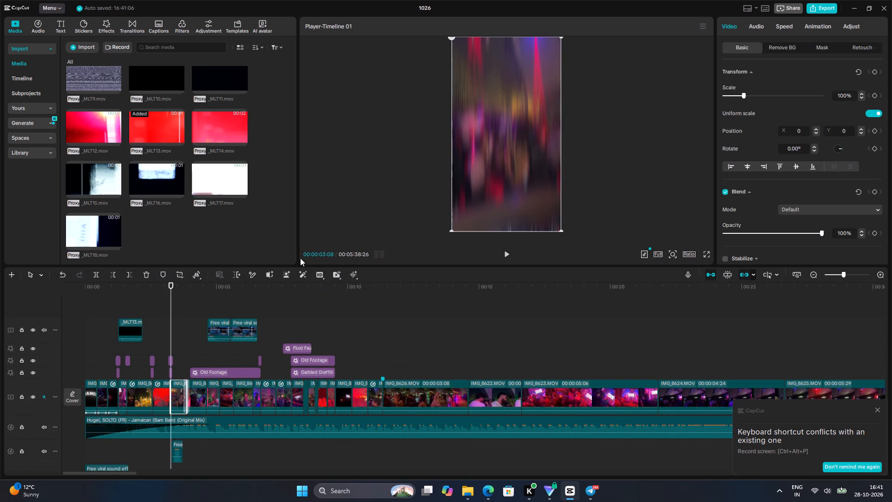
left_click(814, 22)
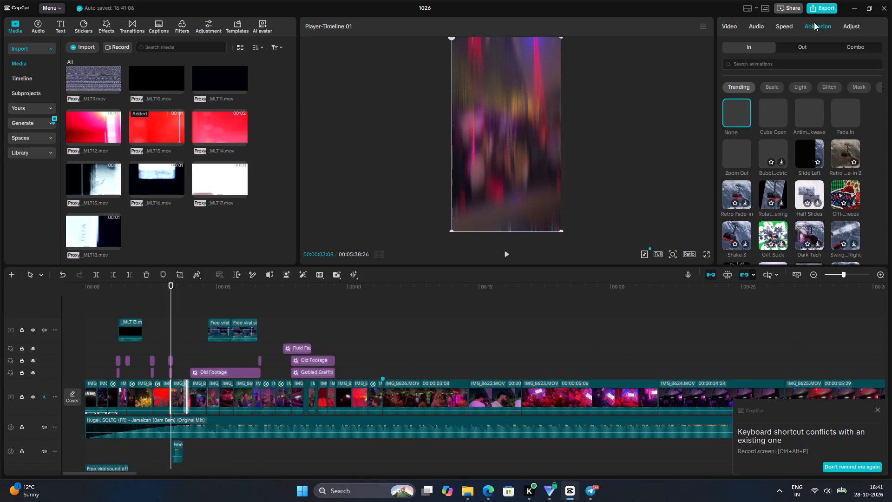
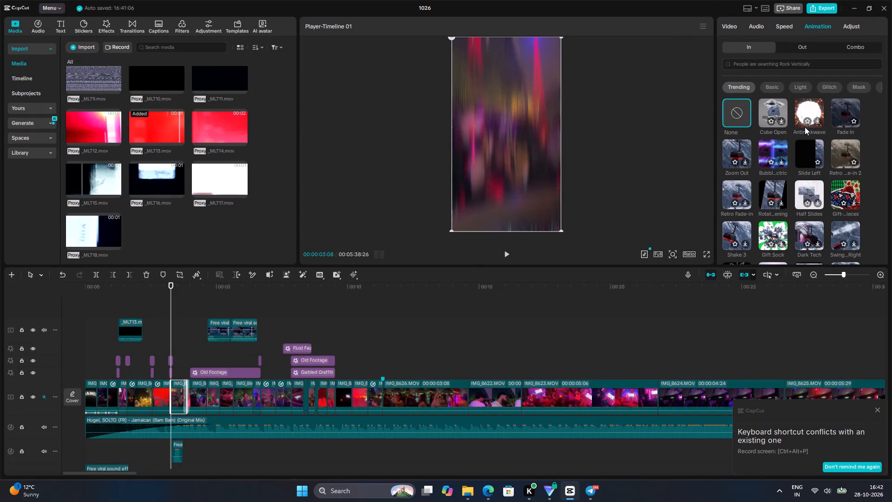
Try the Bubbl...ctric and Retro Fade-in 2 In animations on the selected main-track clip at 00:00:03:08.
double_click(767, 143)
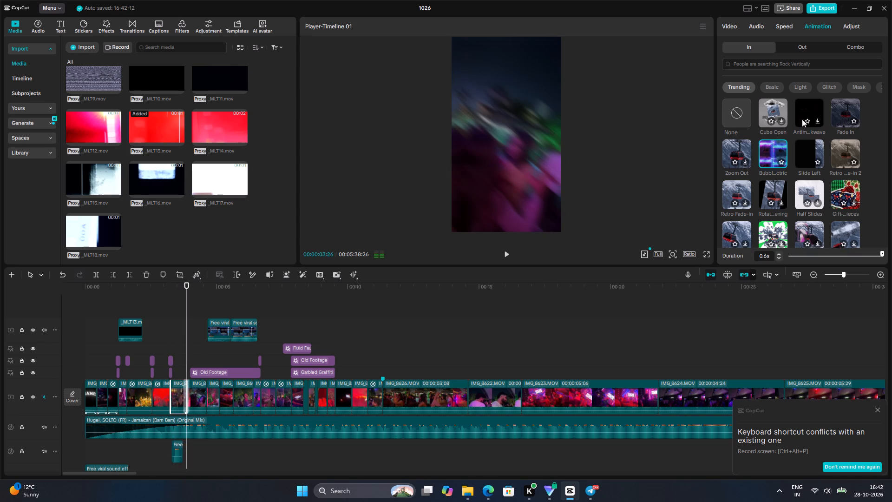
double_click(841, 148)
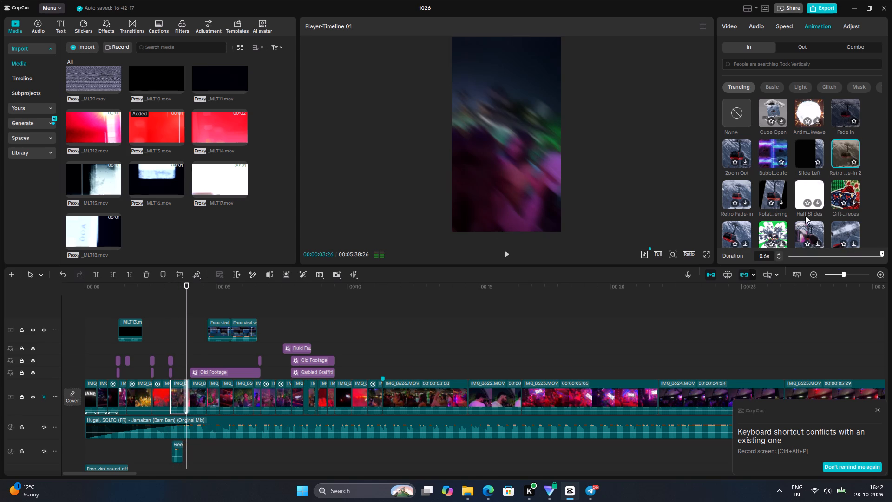
Apply the Wiper In animation to the selected main-track clip.
scroll(779, 226, "down", 1)
scroll(779, 226, "up", 1)
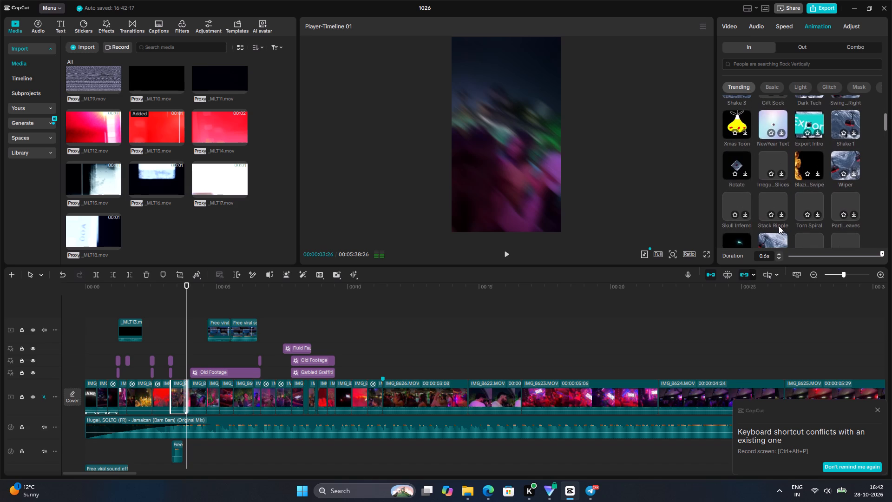
scroll(779, 226, "up", 1)
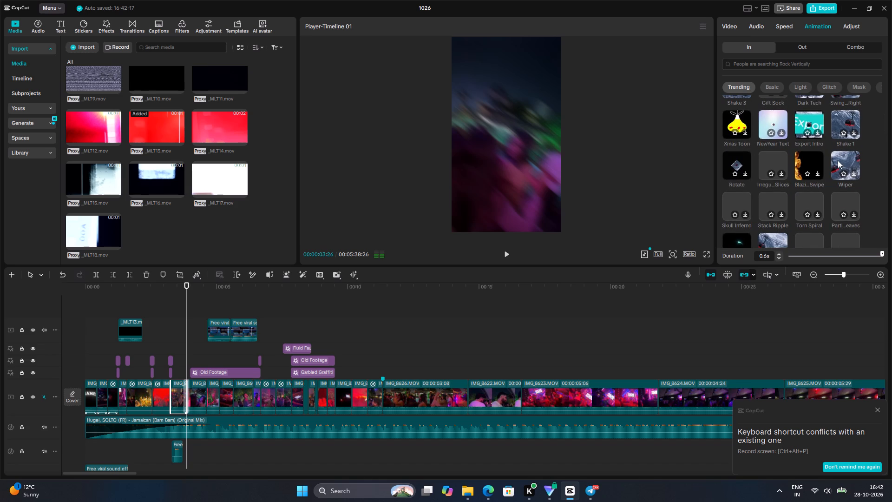
double_click(838, 160)
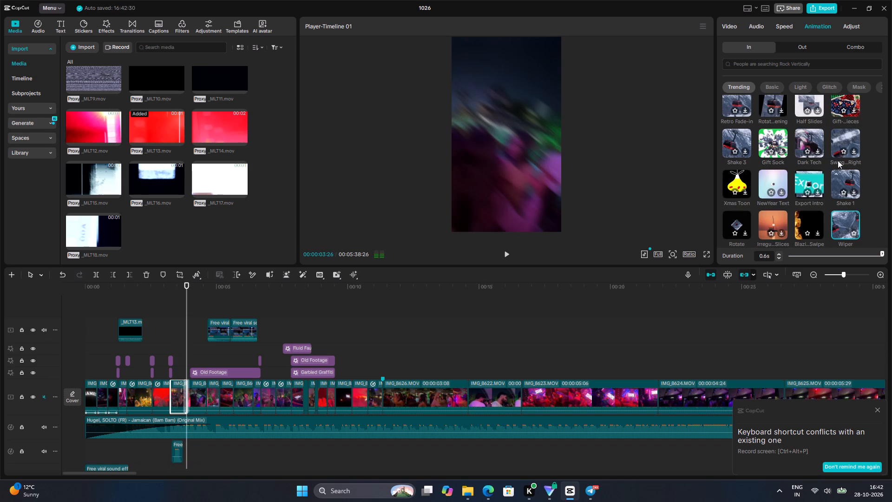
Browse the Trending In animations for another option for the selected clip.
scroll(831, 198, "down", 1)
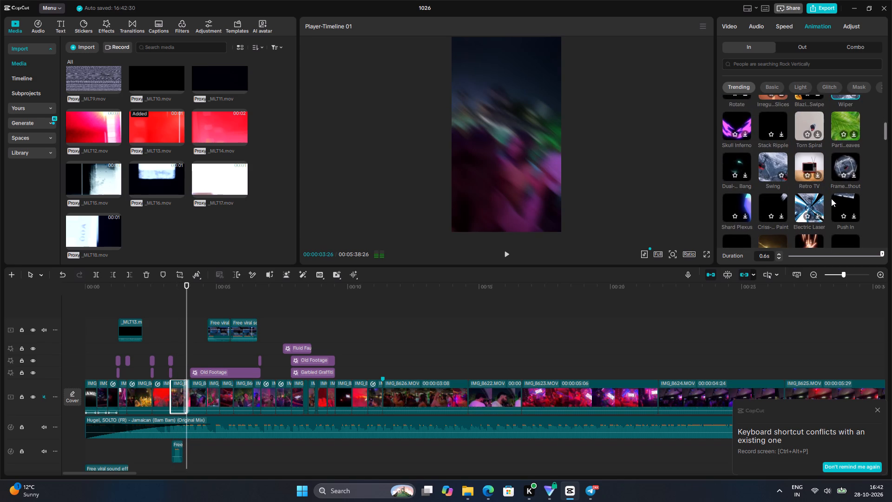
scroll(831, 198, "down", 1)
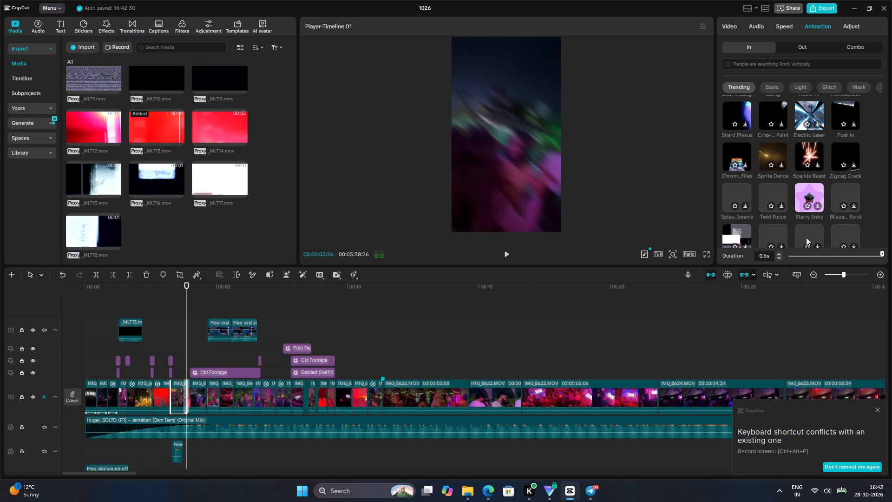
scroll(805, 237, "down", 1)
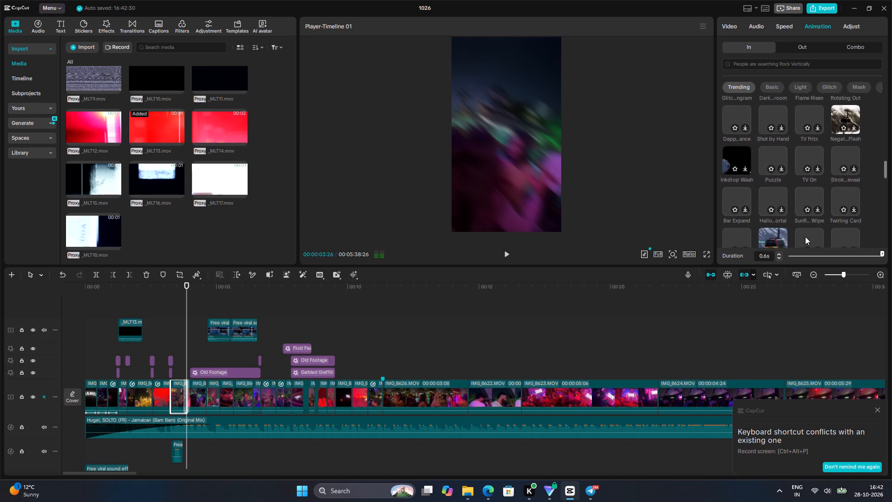
scroll(805, 237, "down", 1)
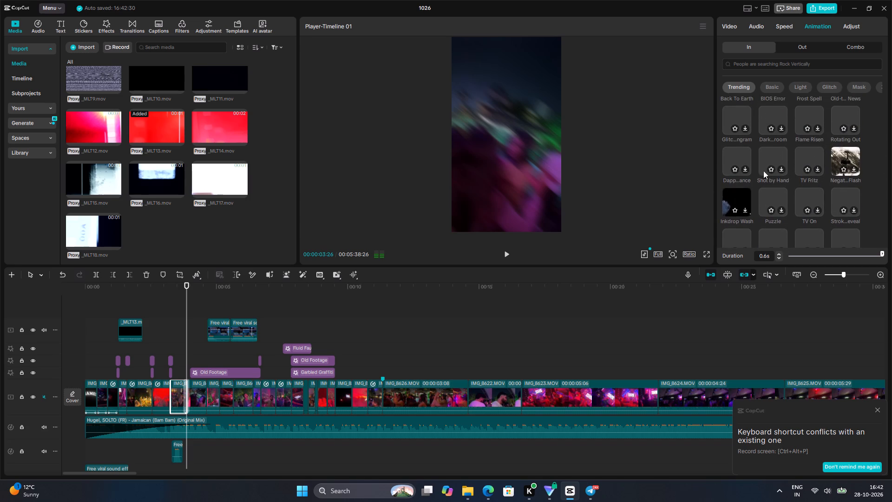
scroll(754, 208, "down", 2)
scroll(754, 208, "right", 1)
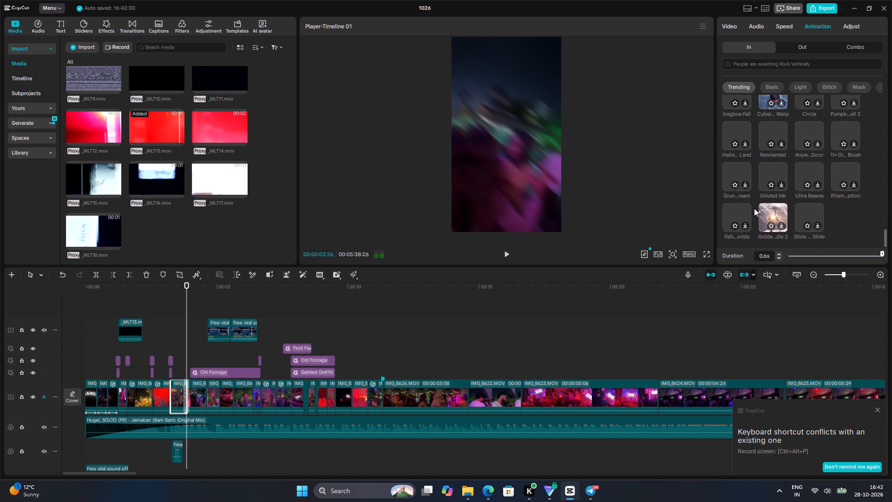
scroll(754, 208, "right", 1)
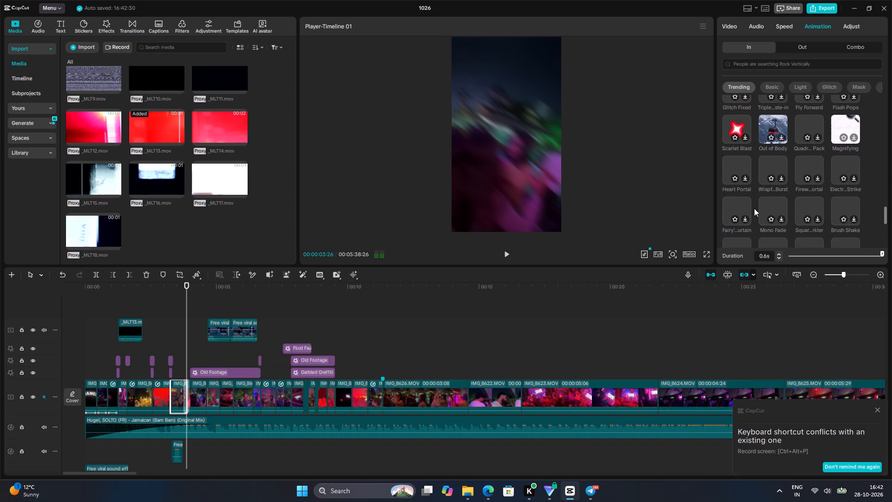
scroll(754, 208, "right", 2)
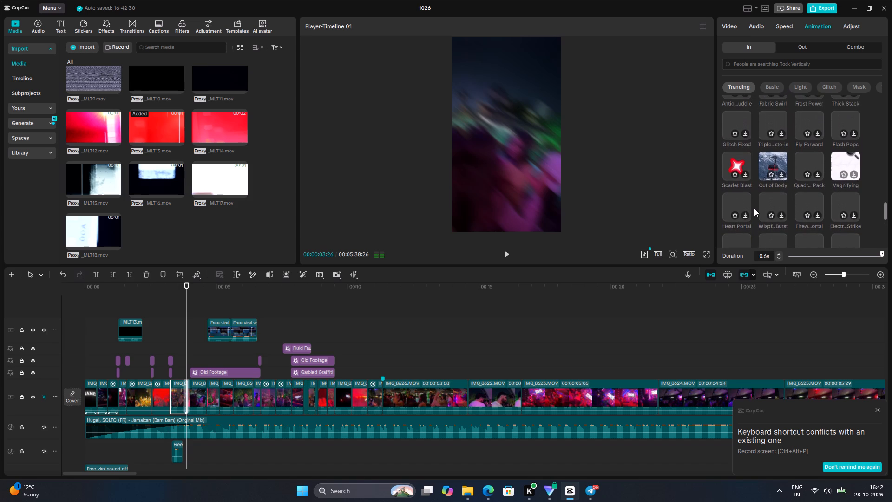
scroll(754, 208, "right", 2)
scroll(754, 208, "up", 2)
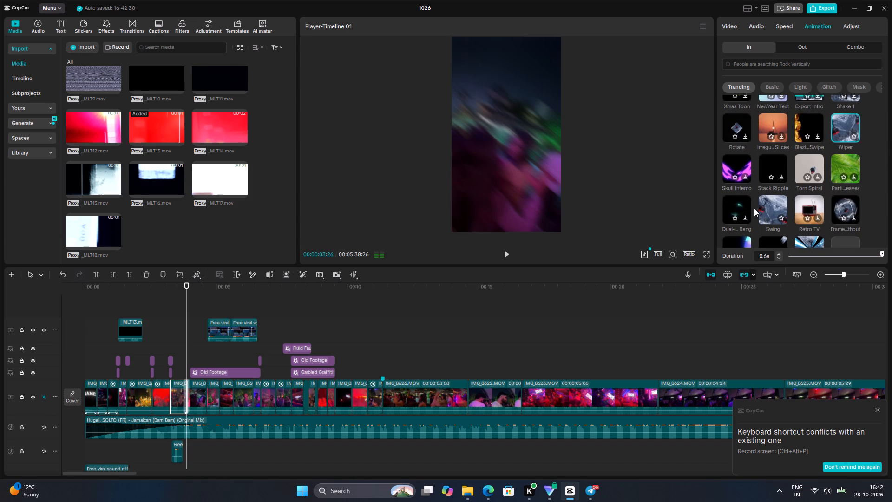
scroll(754, 208, "up", 2)
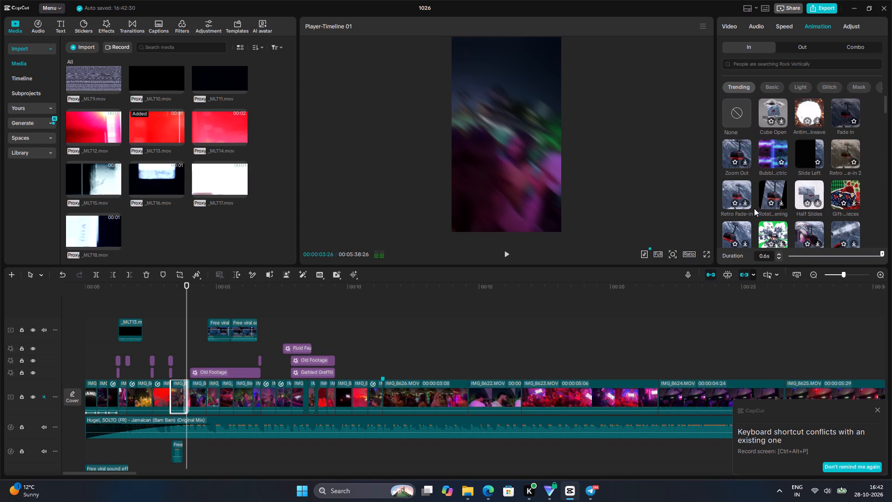
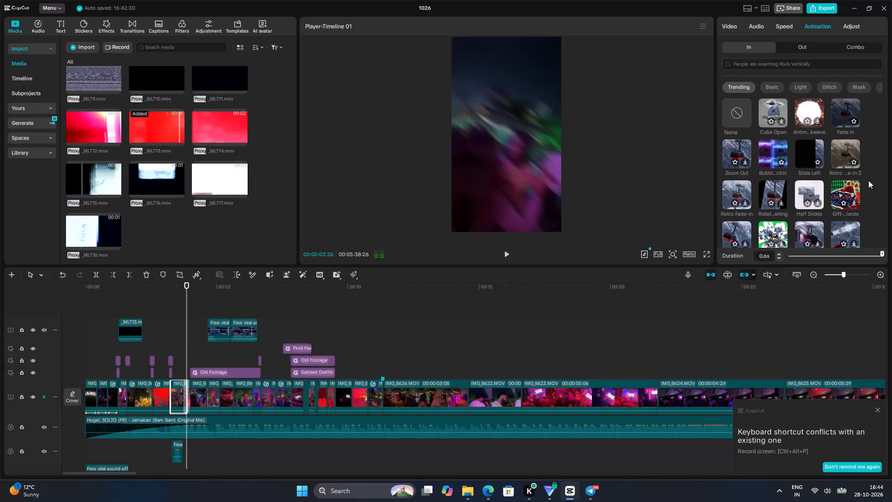
Look through the rest of the Trending In animations for an alternative for the selected main-track clip.
scroll(807, 232, "down", 1)
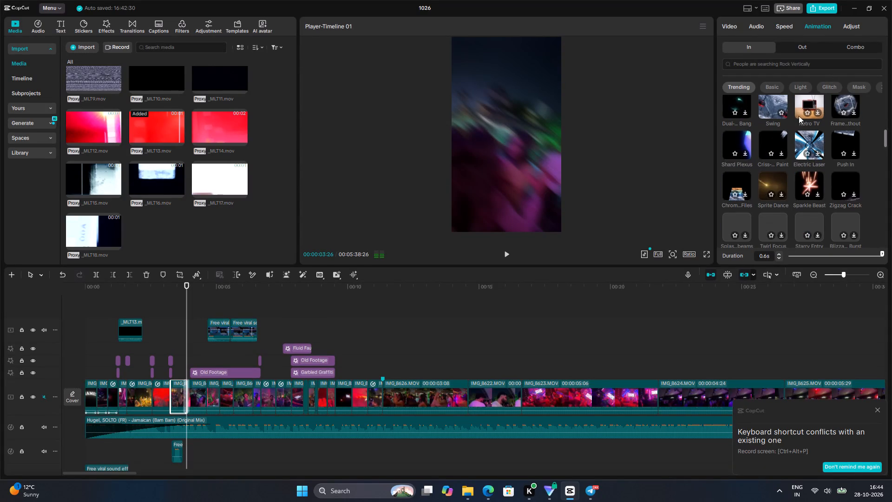
scroll(810, 210, "down", 1)
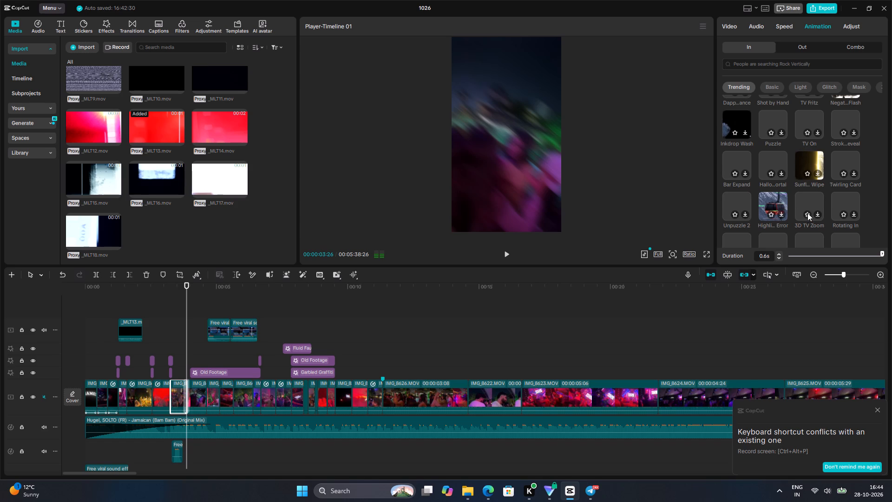
scroll(803, 232, "down", 3)
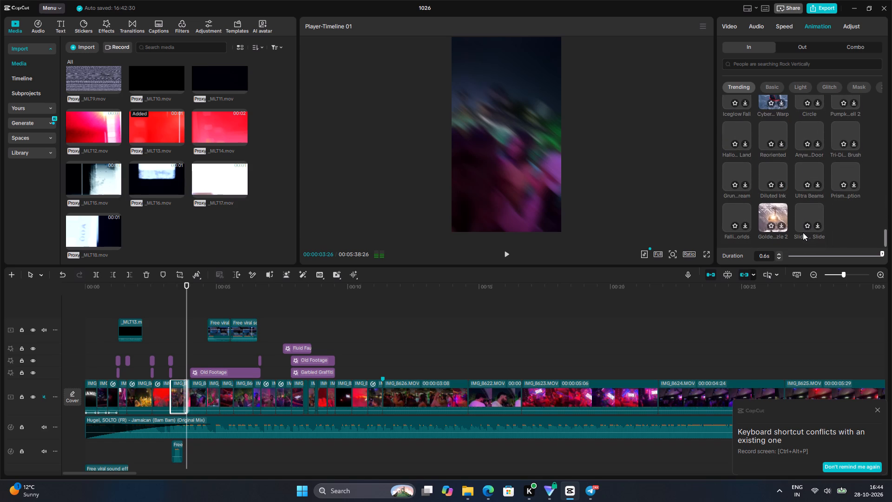
scroll(803, 232, "down", 1)
scroll(801, 197, "up", 6)
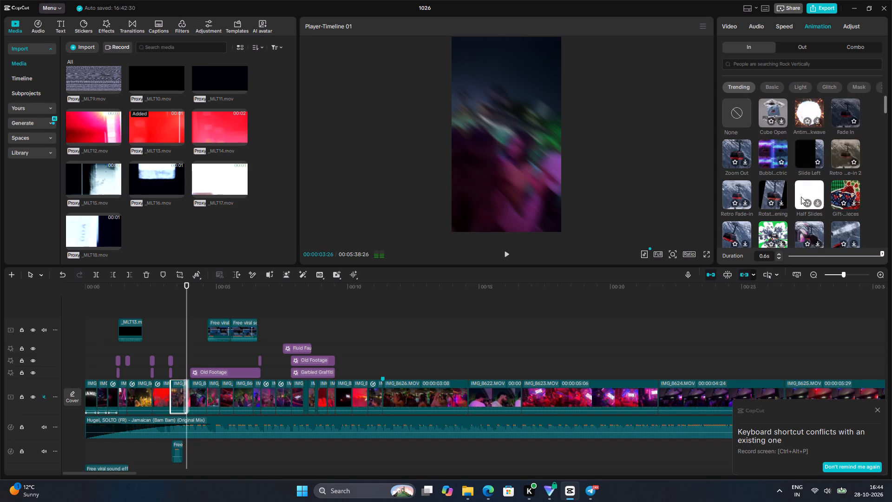
scroll(801, 197, "up", 1)
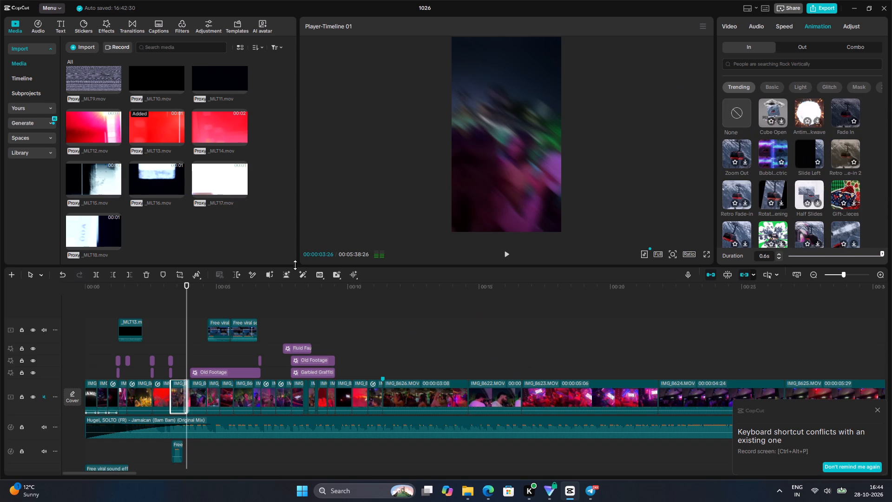
Remove the In animation from the selected main-track clip by setting it to None, checking the frame at 00:00:03:13.
left_click_drag(186, 335, 174, 340)
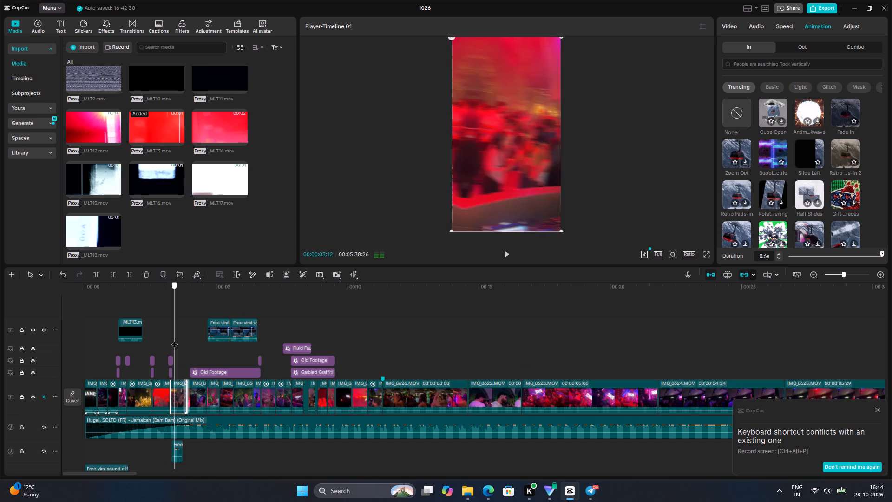
left_click_drag(174, 340, 175, 340)
left_click(736, 117)
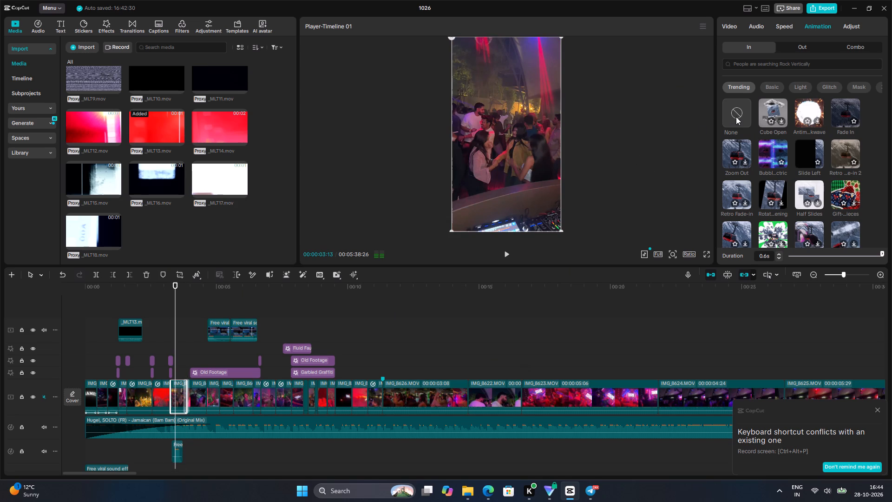
double_click(736, 117)
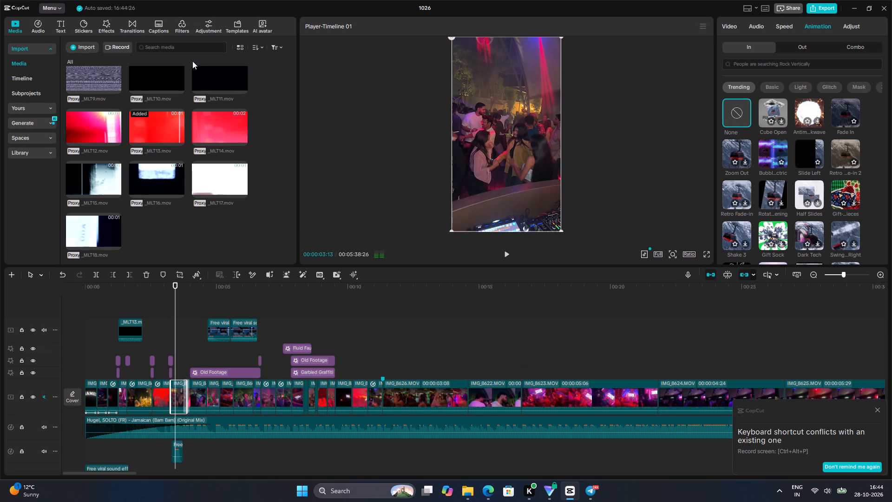
Browse the Trending video effects for one that suits the clip and preview the EDM Diamond effect.
left_click(106, 17)
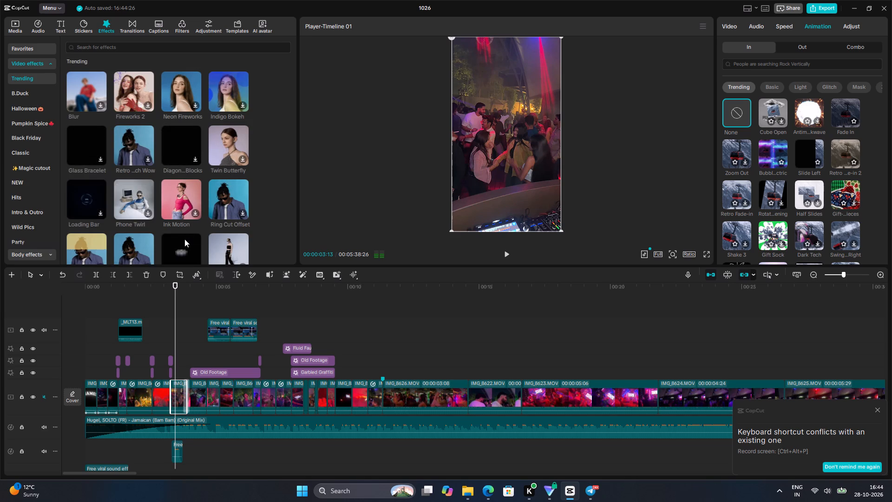
scroll(83, 247, "down", 1)
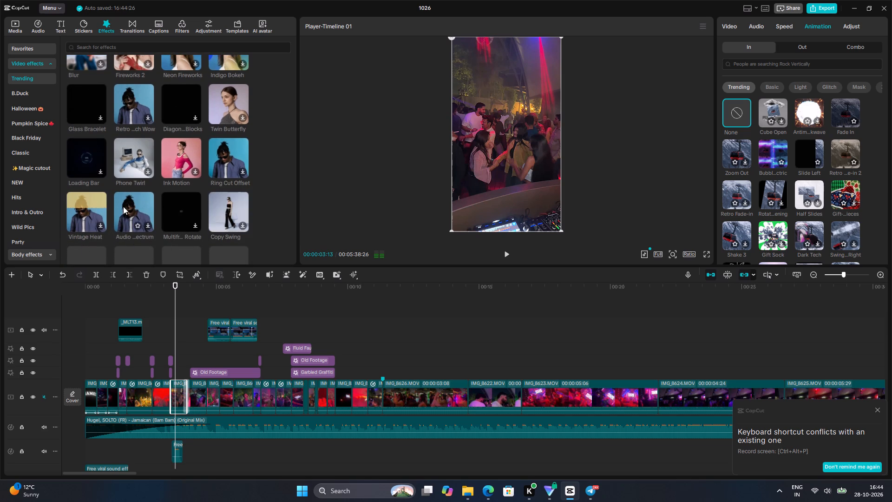
scroll(124, 207, "down", 2)
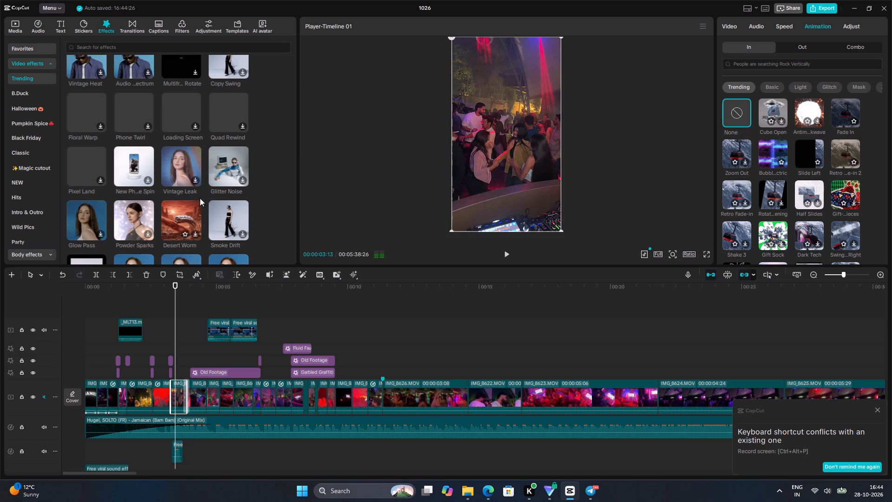
scroll(188, 247, "down", 2)
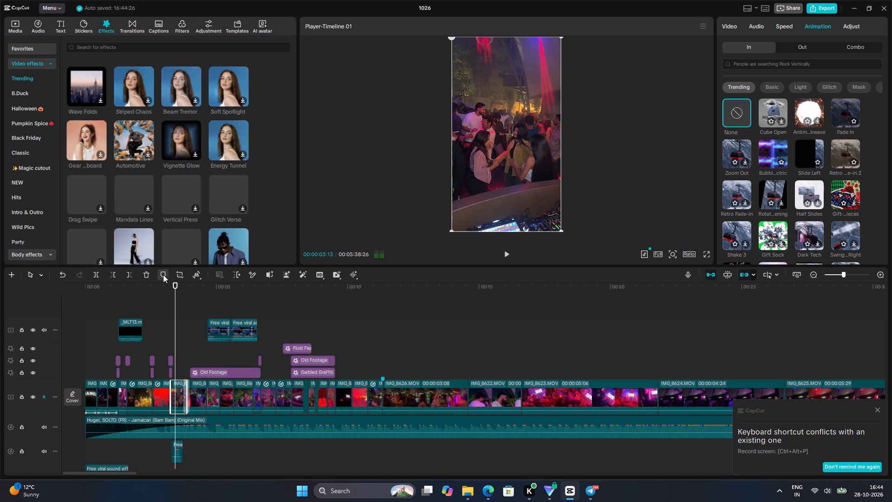
scroll(163, 275, "down", 1)
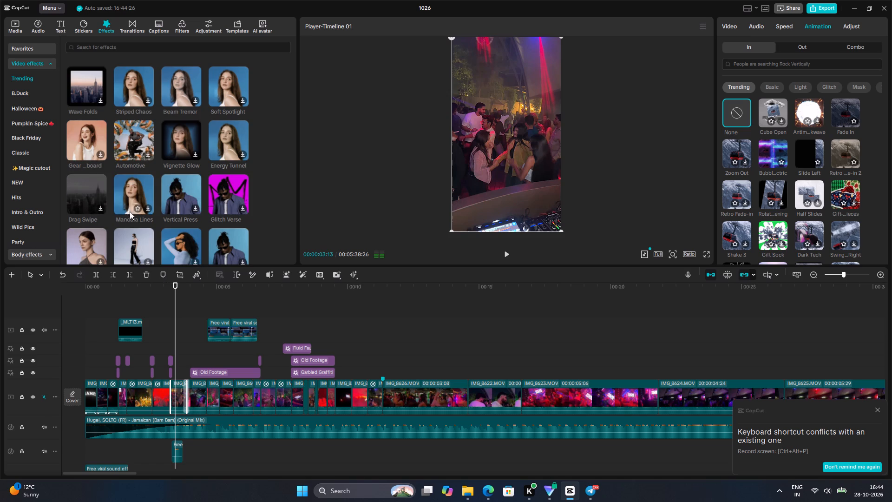
scroll(184, 172, "down", 2)
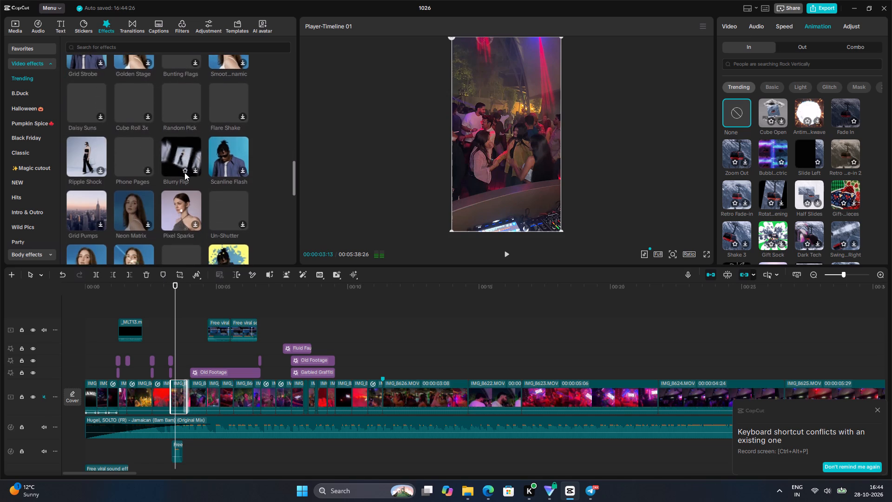
scroll(184, 172, "down", 2)
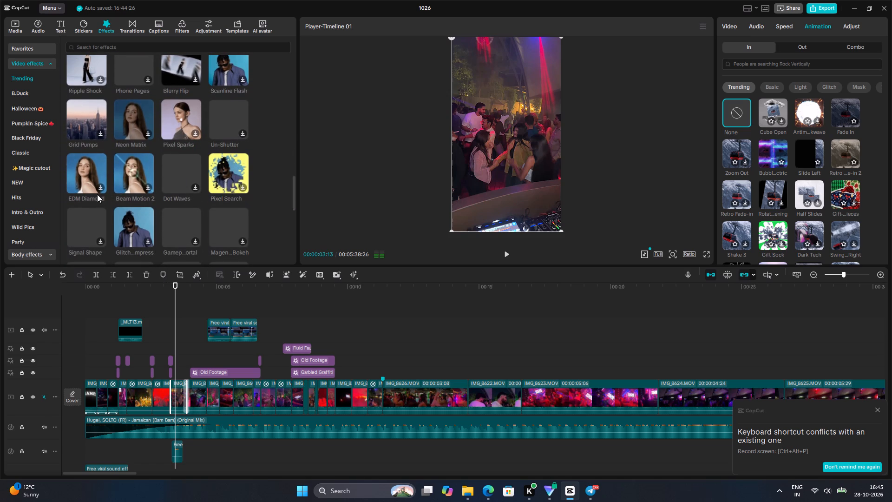
double_click(82, 170)
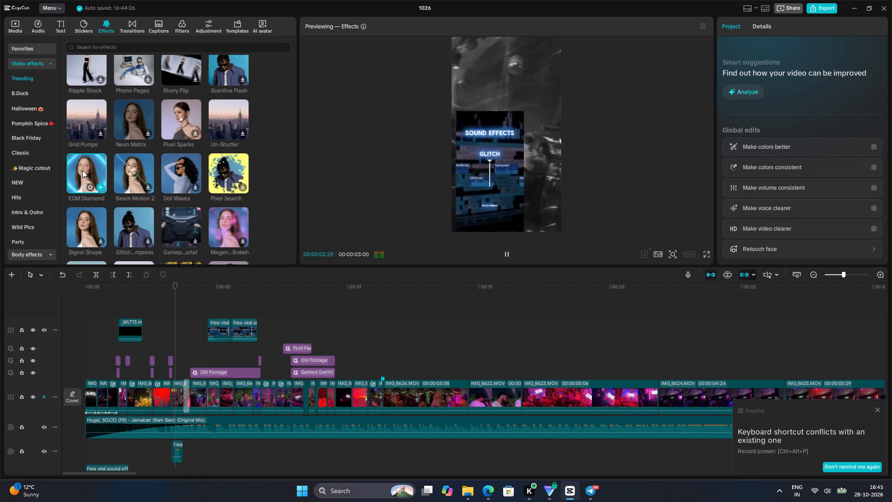
Examine the remaining Trending video effects and switch to the NEW effects category.
scroll(170, 242, "right", 1)
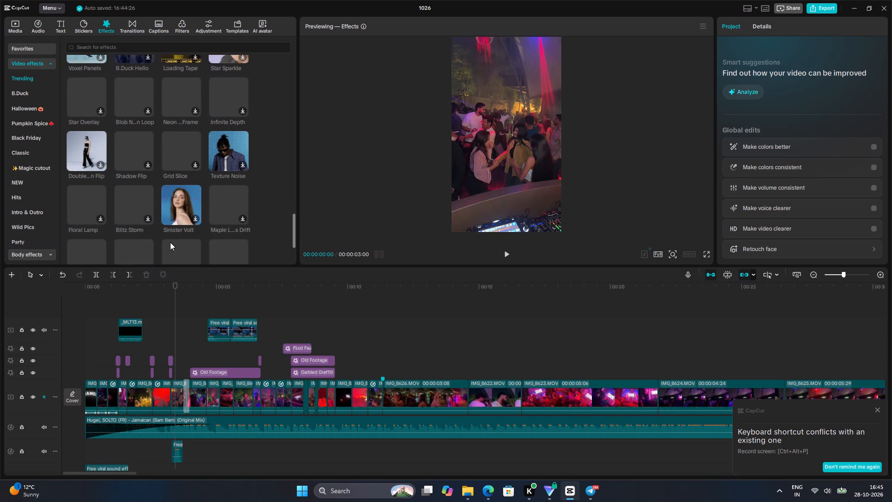
scroll(170, 242, "right", 1)
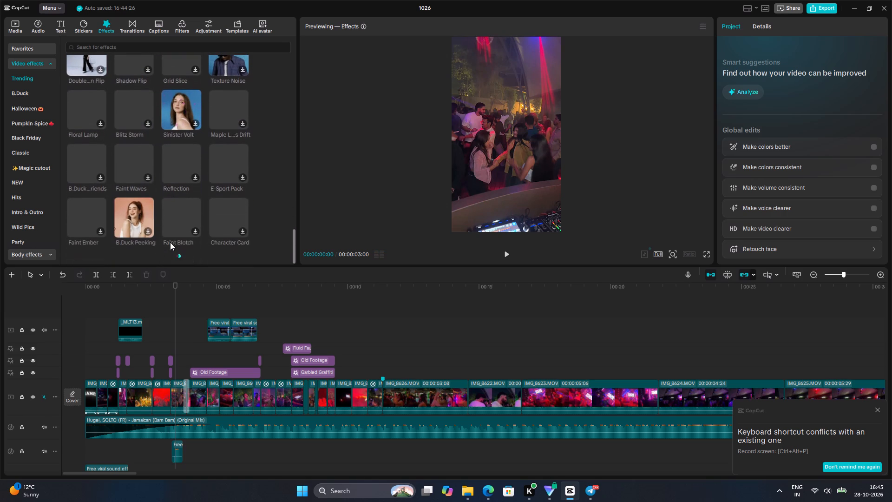
scroll(170, 242, "right", 2)
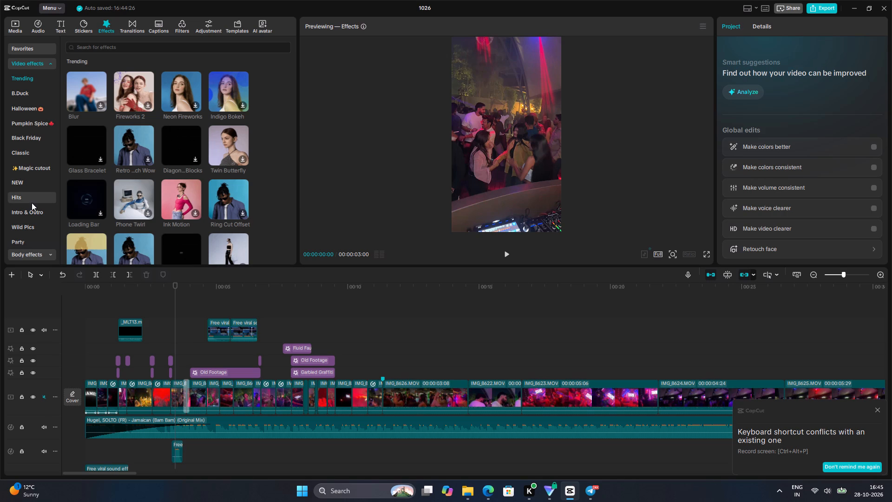
left_click(45, 185)
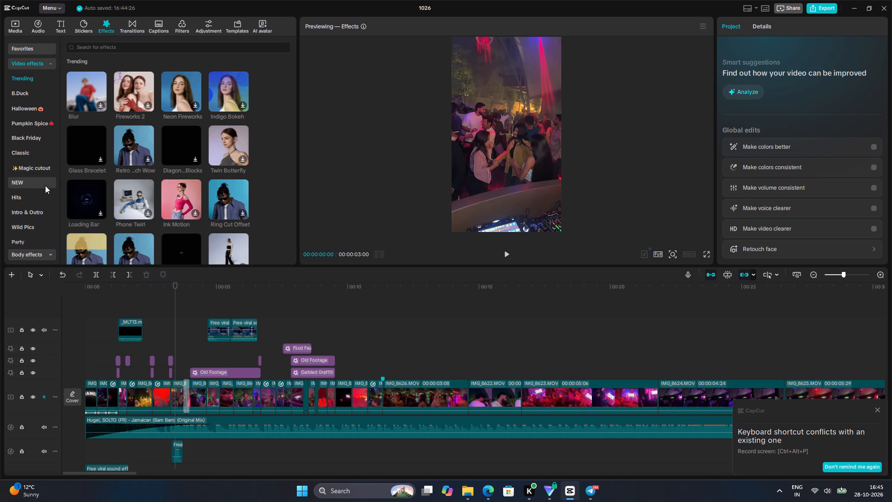
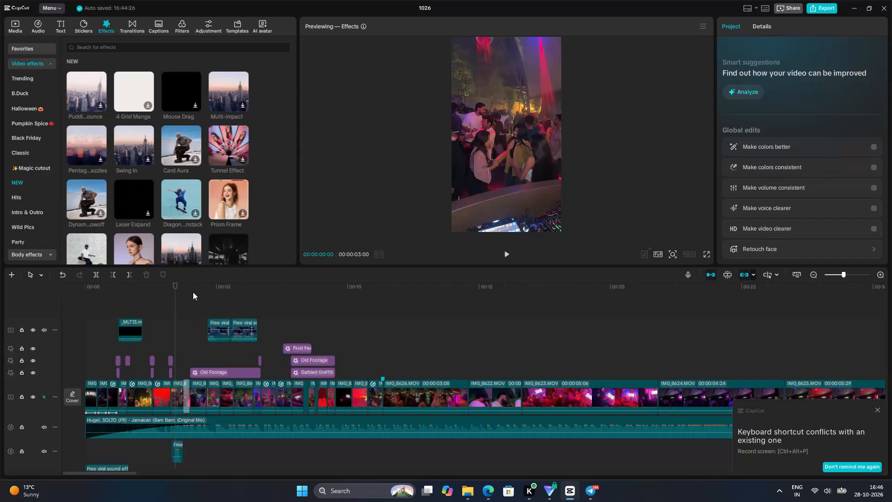
Play the opening seconds of the timeline from the start and again from 00:00:01:24 to review the clip changes.
left_click(174, 299)
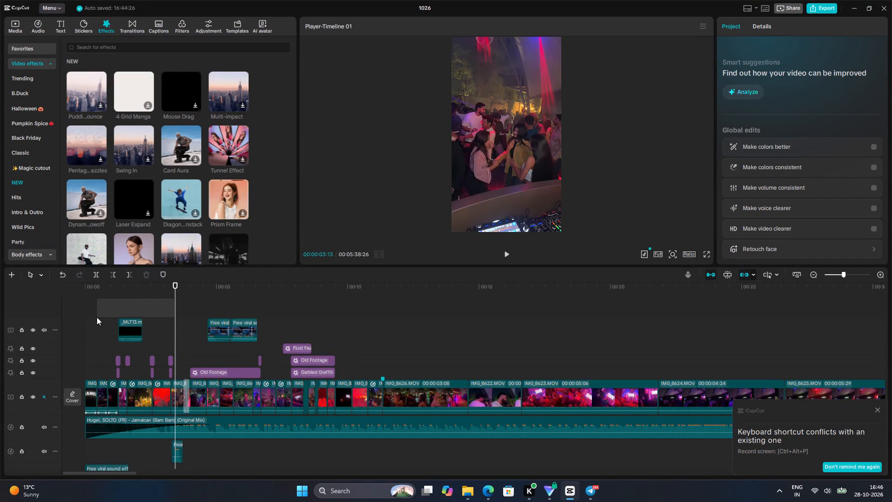
left_click_drag(176, 303, 0, 281)
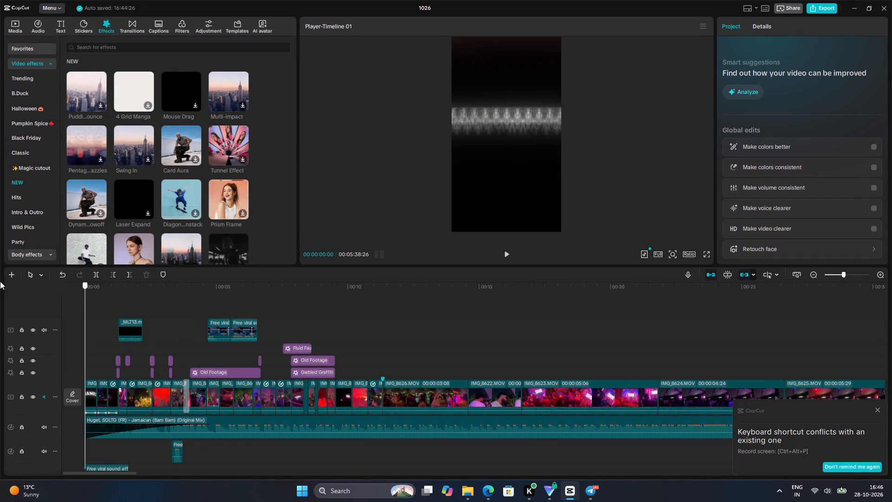
left_click_drag(0, 281, 0, 280)
key("space")
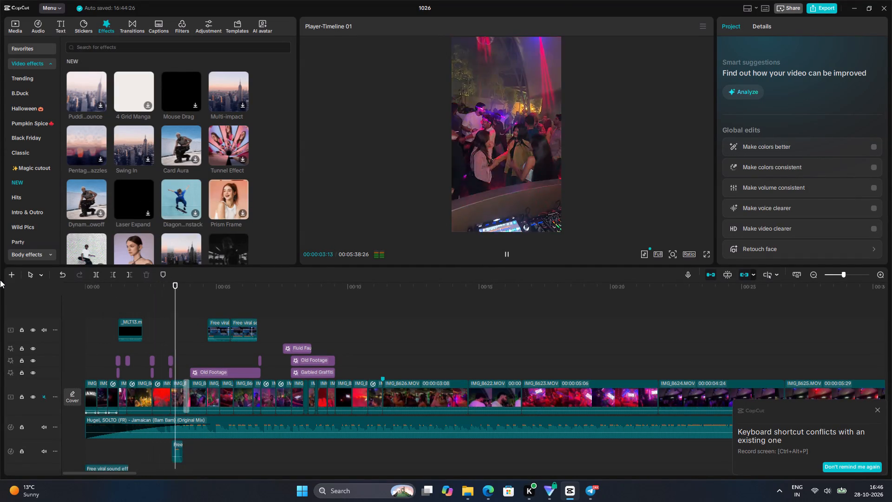
key("space")
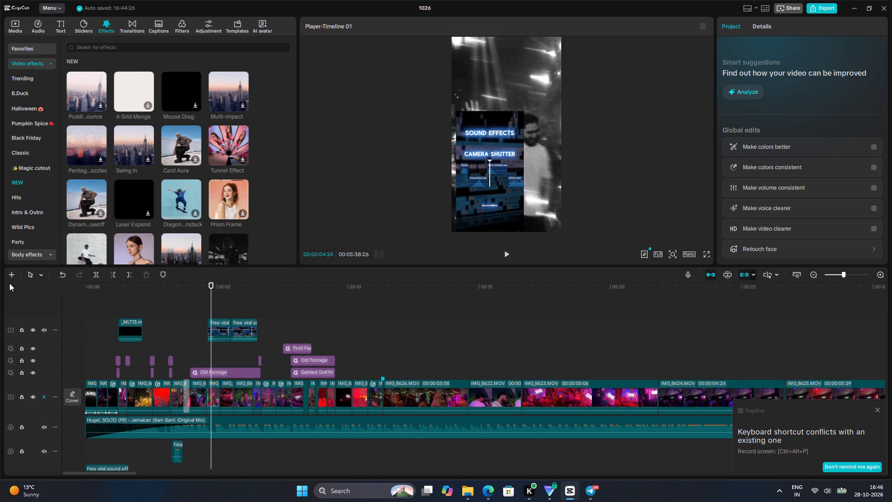
left_click_drag(212, 297, 131, 304)
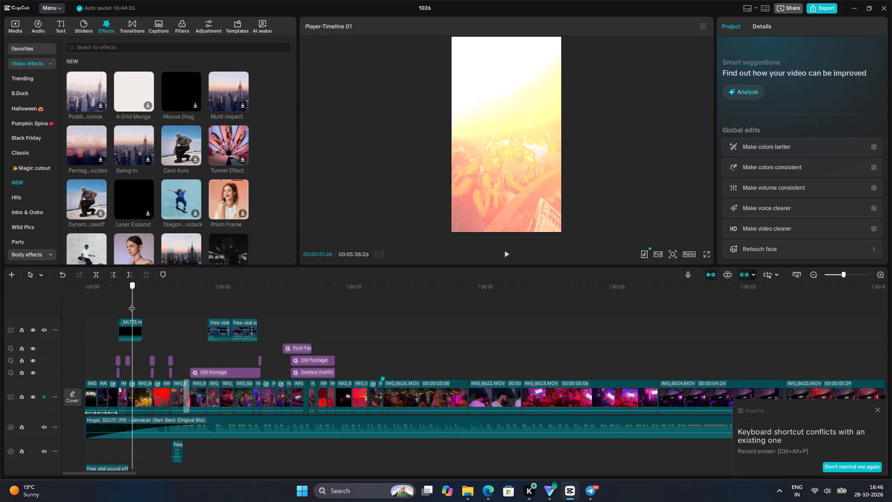
key("space")
key("space")
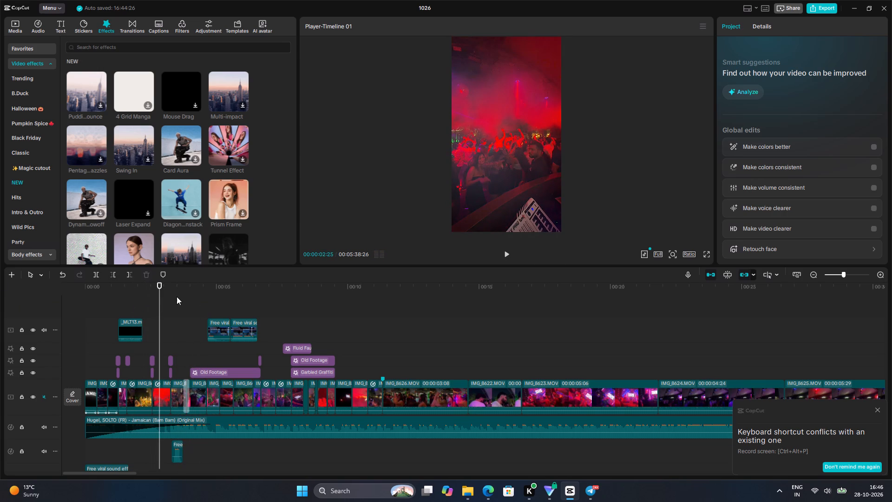
Find the WZMQ0784.MP4 clip in the imported media and preview its first seconds.
left_click(11, 25)
scroll(114, 119, "up", 6)
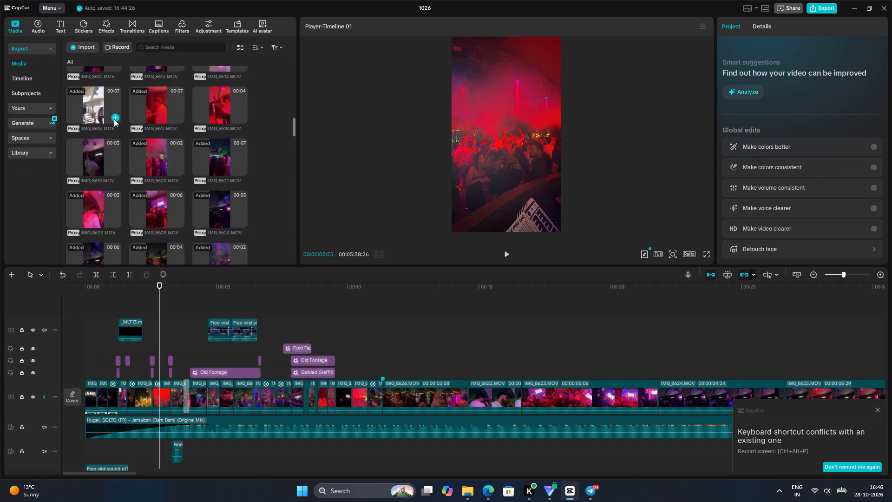
scroll(110, 141, "up", 10)
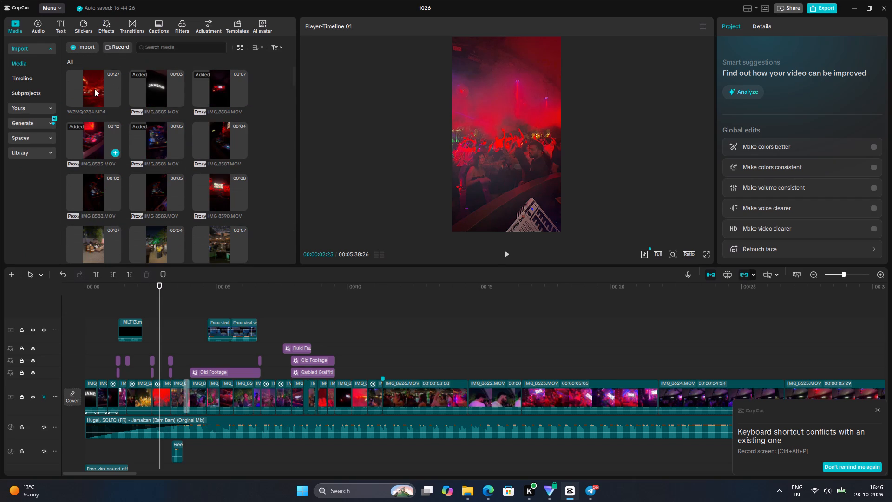
double_click(89, 77)
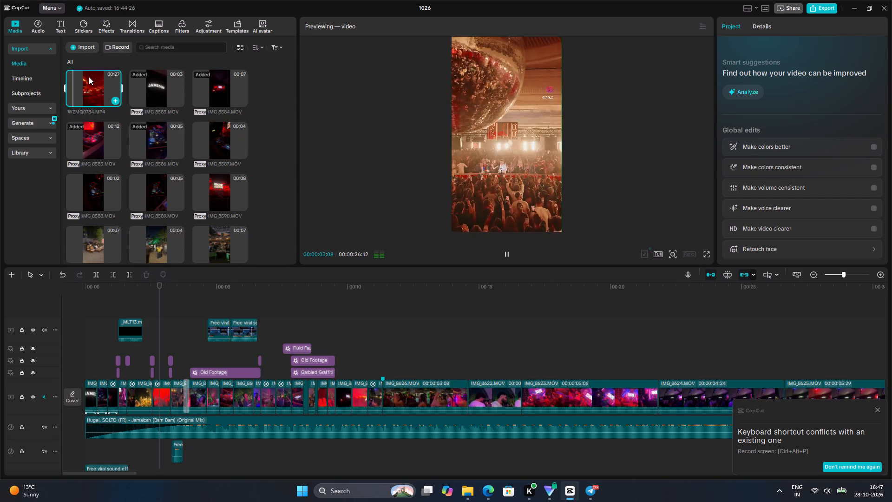
key("space")
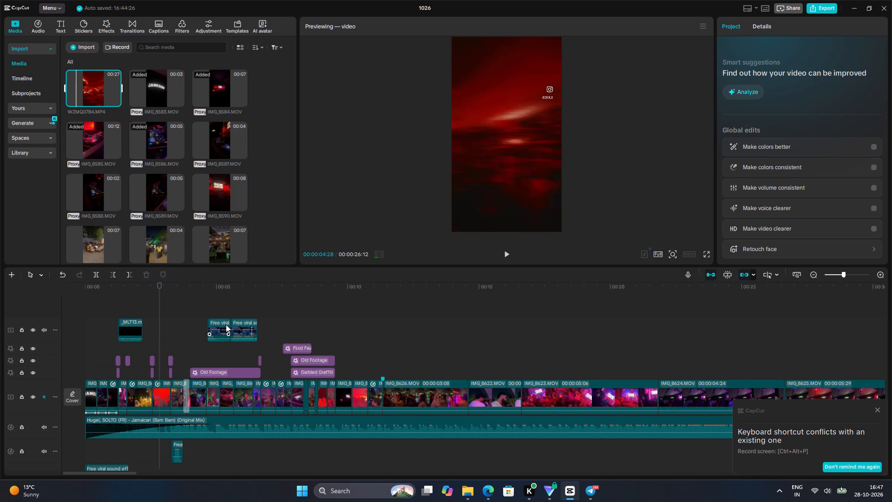
Play the opening from the start and split the Hugel, SOLTO music track at 00:00:01:18.
left_click(158, 301)
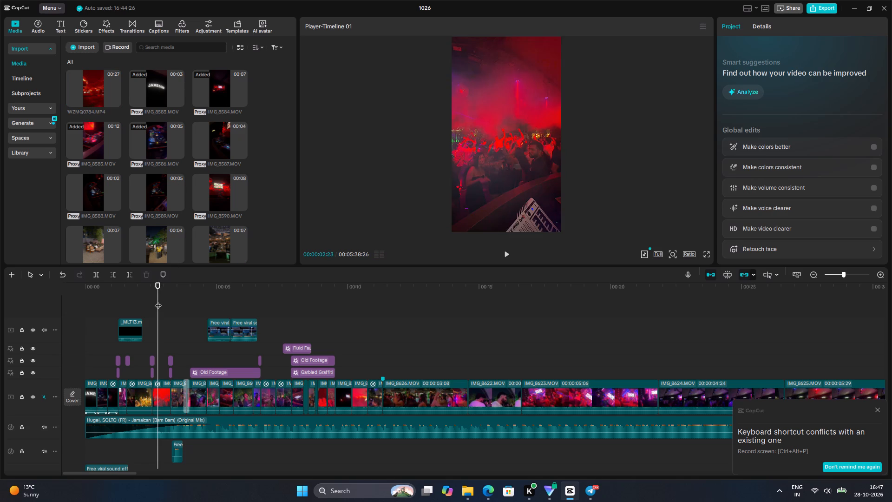
left_click_drag(158, 301, 77, 313)
key("space")
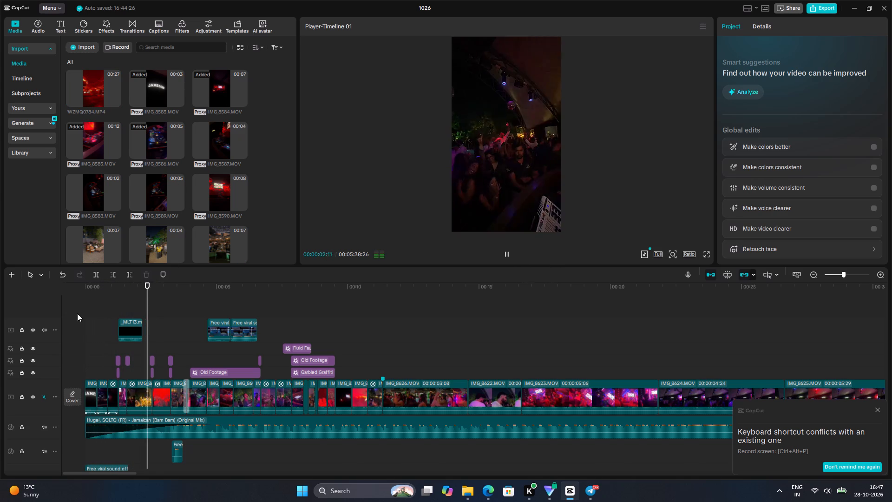
key("space")
key("space")
key("space")
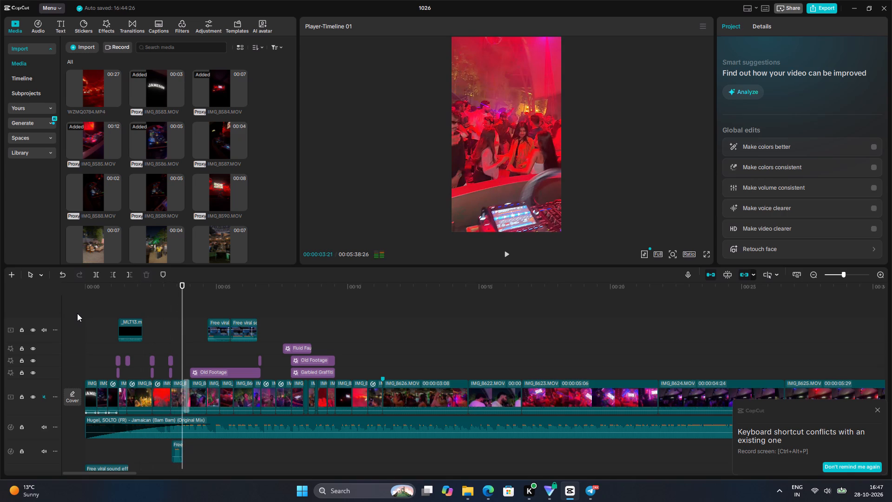
left_click_drag(184, 312, 121, 325)
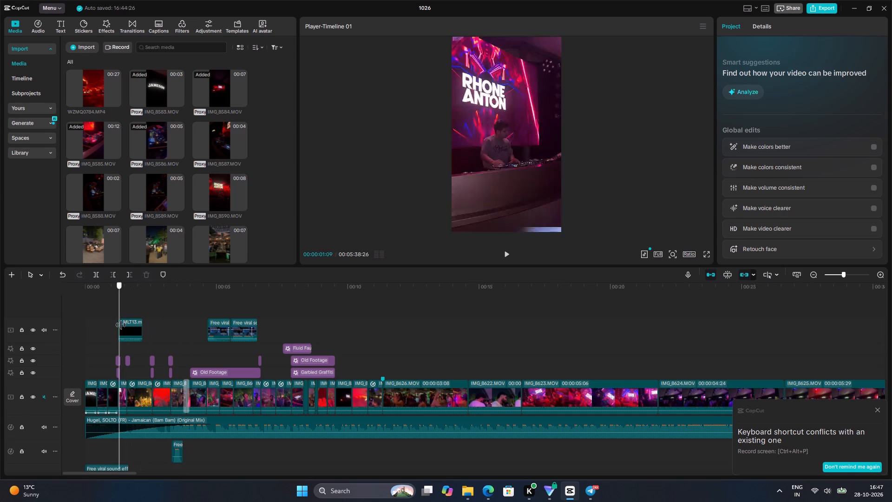
left_click_drag(121, 325, 127, 326)
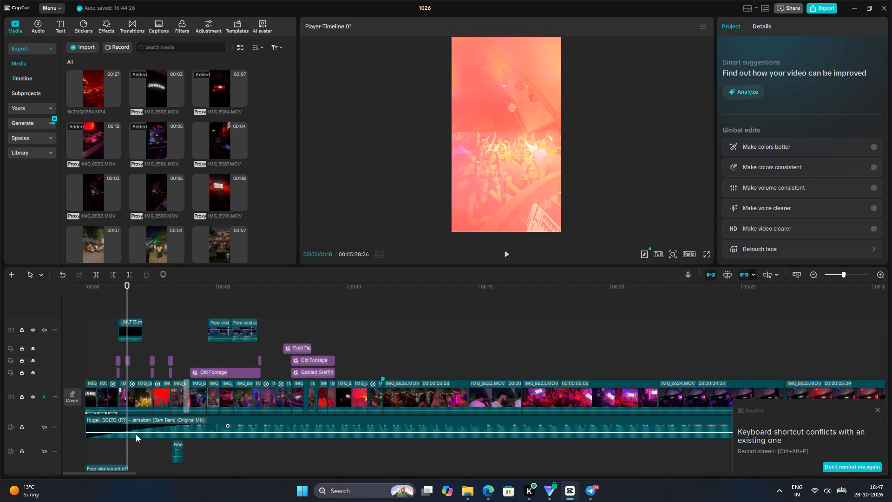
left_click(136, 434)
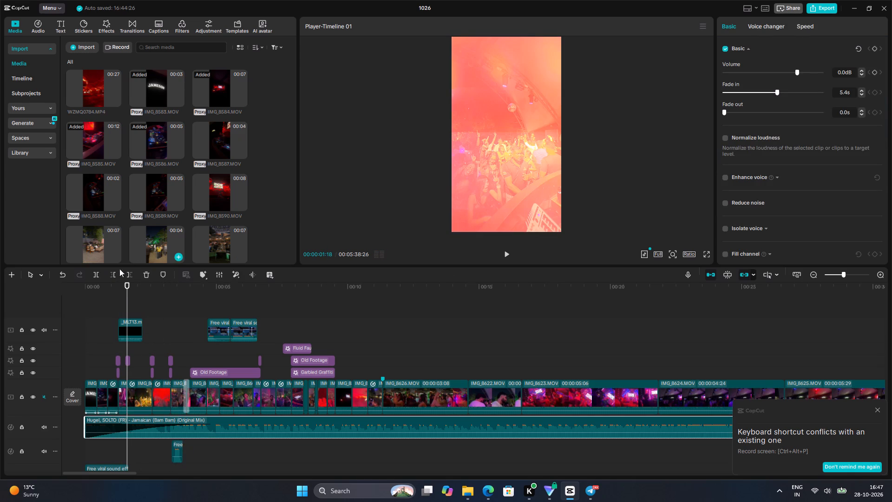
left_click(93, 276)
Split the remaining music track a second time at 00:00:03:08, where the extracted sound effect sits.
left_click_drag(126, 300, 181, 321)
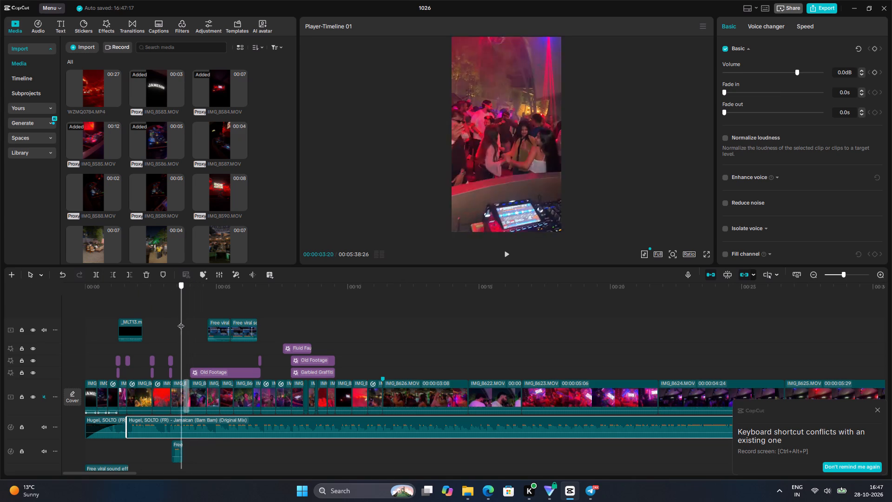
left_click_drag(181, 321, 171, 322)
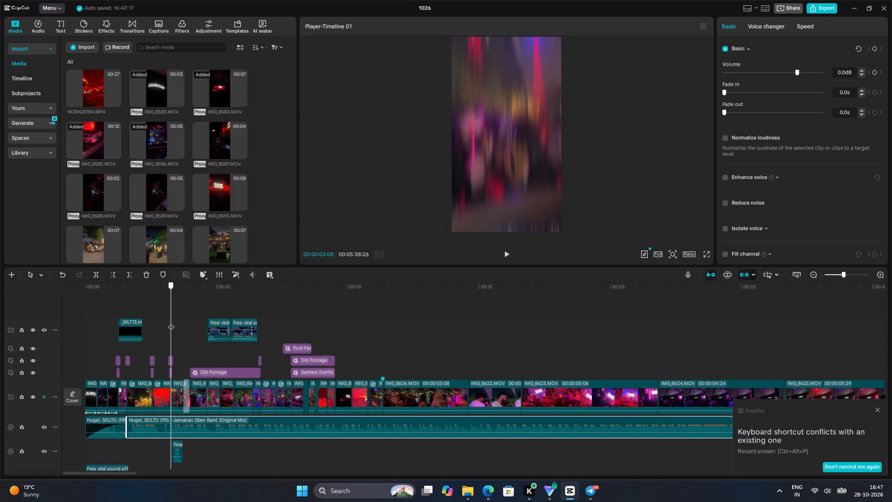
left_click_drag(171, 322, 171, 322)
left_click(96, 276)
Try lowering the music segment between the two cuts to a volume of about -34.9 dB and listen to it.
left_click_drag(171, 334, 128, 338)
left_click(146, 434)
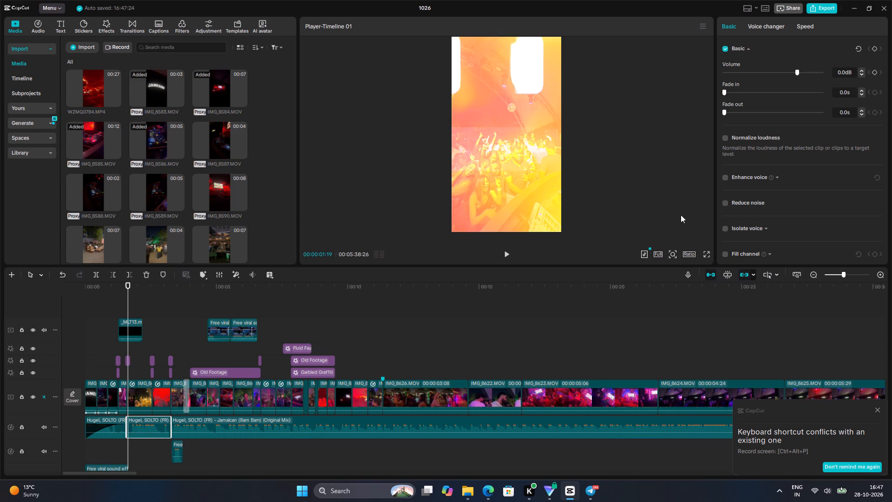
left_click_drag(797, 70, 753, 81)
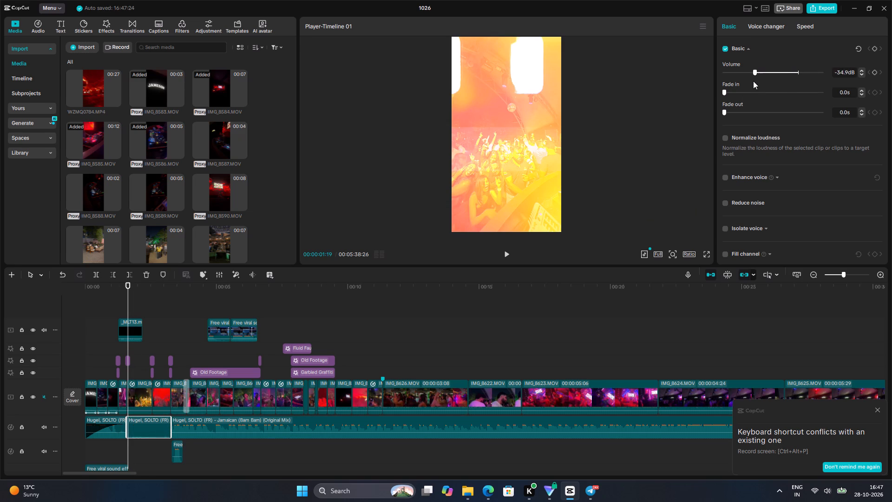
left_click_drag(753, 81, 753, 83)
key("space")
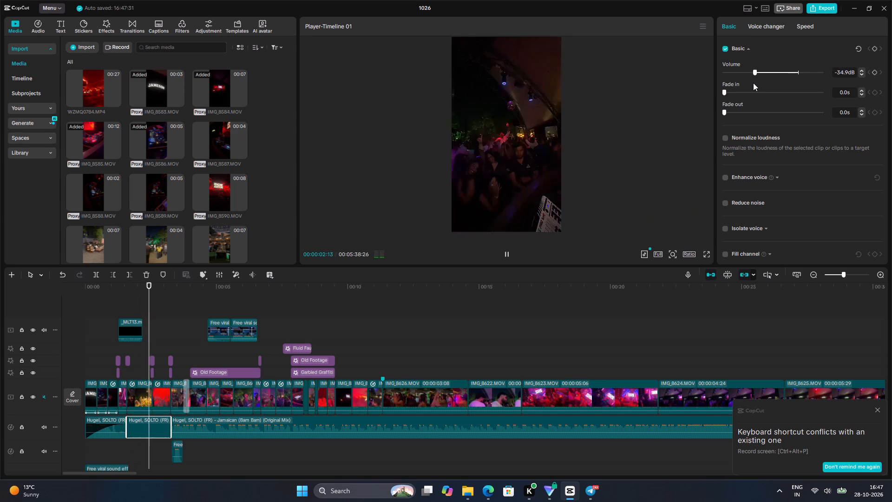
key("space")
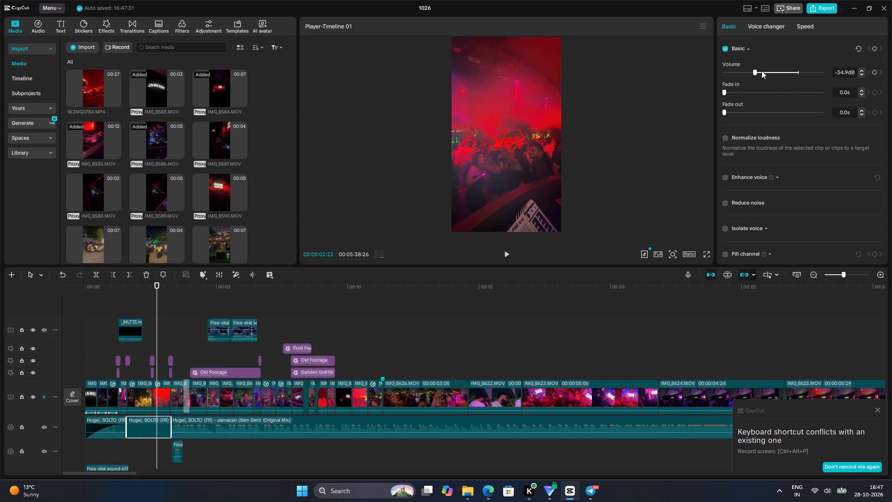
Set the middle music segment's volume to about -12.4 dB and listen again from just before the first cut.
left_click_drag(761, 71, 780, 73)
key("space")
key("space")
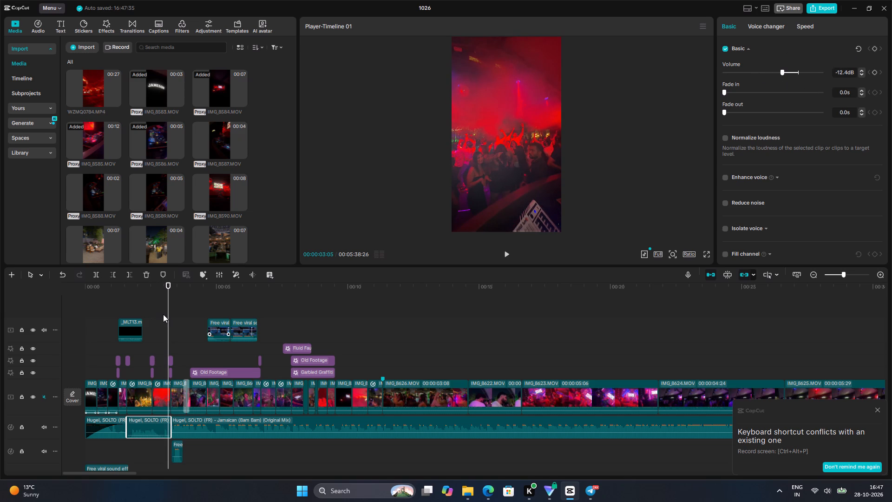
left_click_drag(170, 319, 113, 318)
key("space")
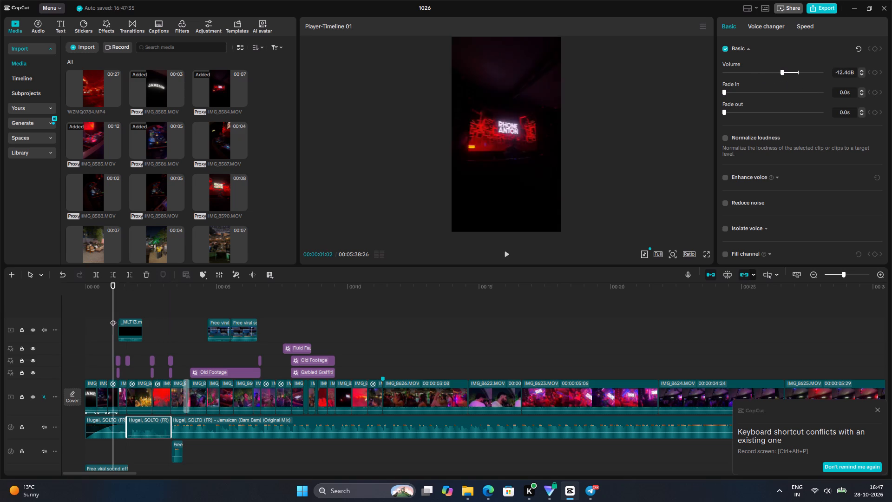
key("space")
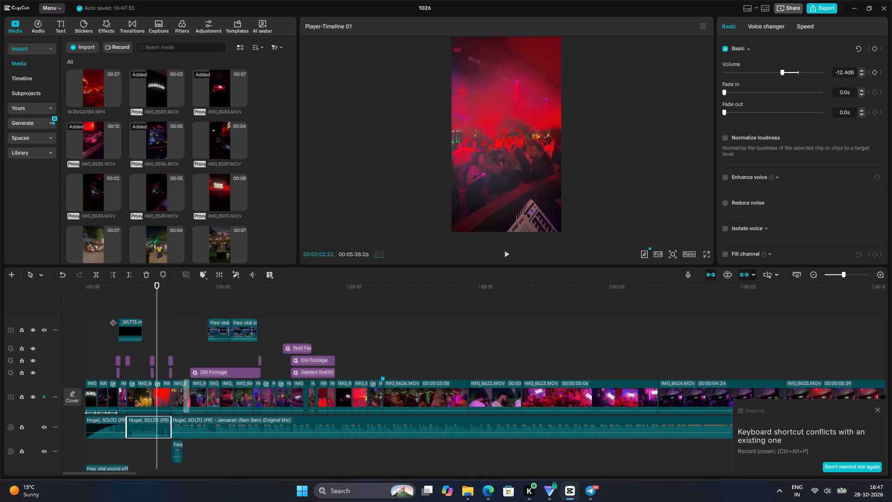
Give the middle music segment a 0.2 s fade-in and a 0.3 s fade-out.
left_click_drag(158, 310, 120, 319)
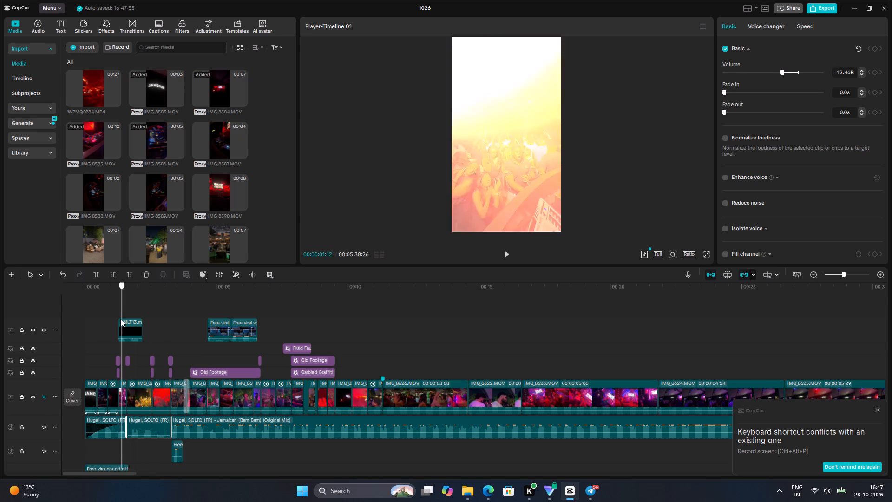
left_click_drag(120, 319, 116, 321)
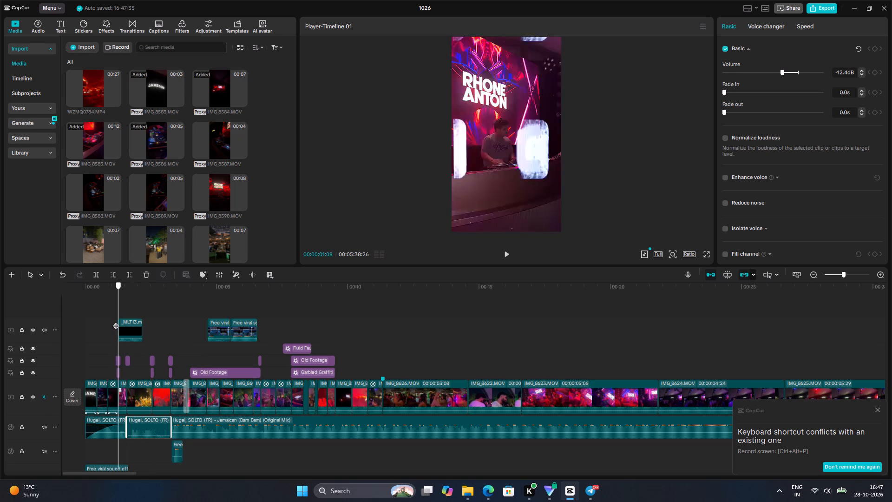
left_click_drag(116, 321, 126, 322)
left_click_drag(726, 90, 739, 92)
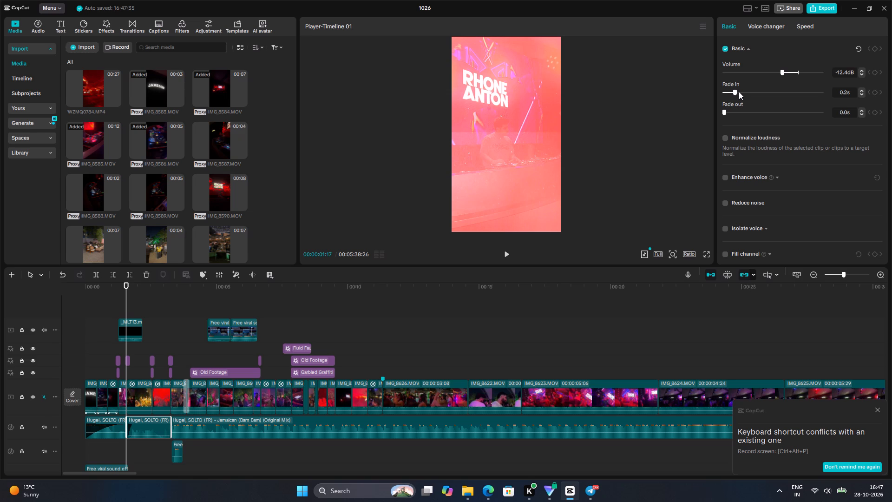
left_click_drag(739, 92, 743, 93)
left_click_drag(743, 93, 739, 95)
left_click_drag(723, 110, 730, 115)
left_click_drag(730, 115, 736, 113)
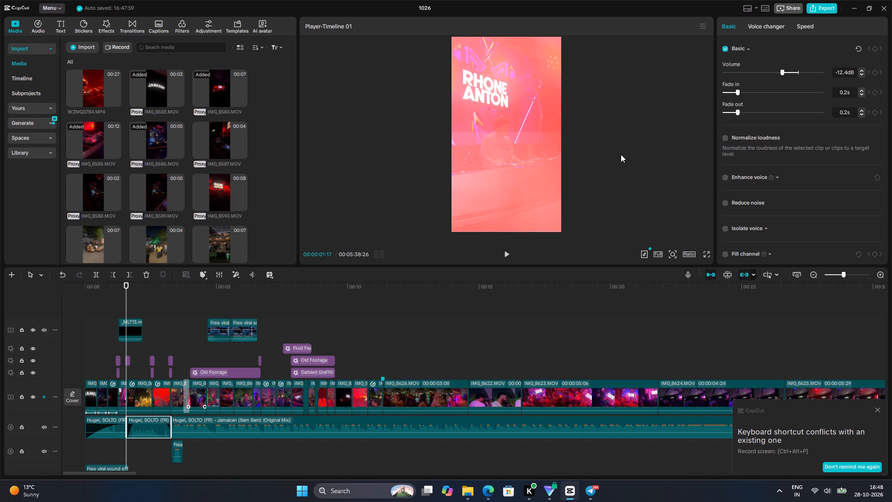
left_click(737, 111)
Review the opening clips and their effects along the timeline, focusing on the cut around 00:00:01:18.
left_click(32, 26)
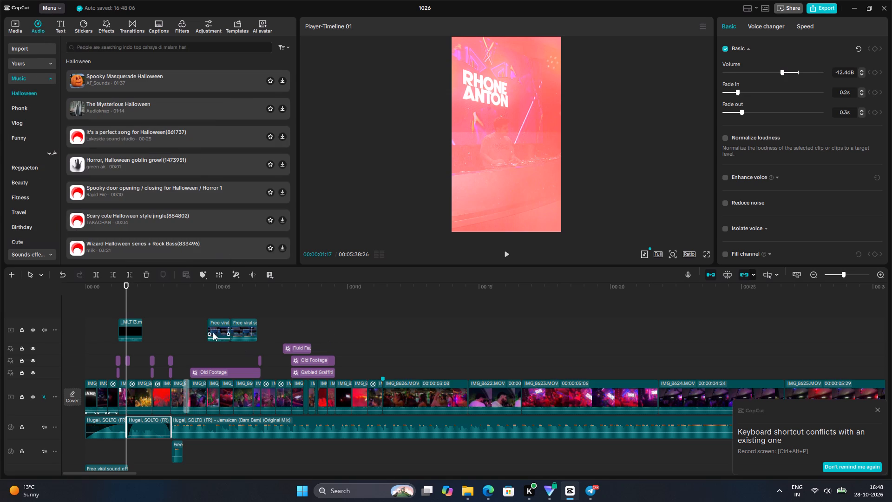
left_click_drag(128, 300, 220, 304)
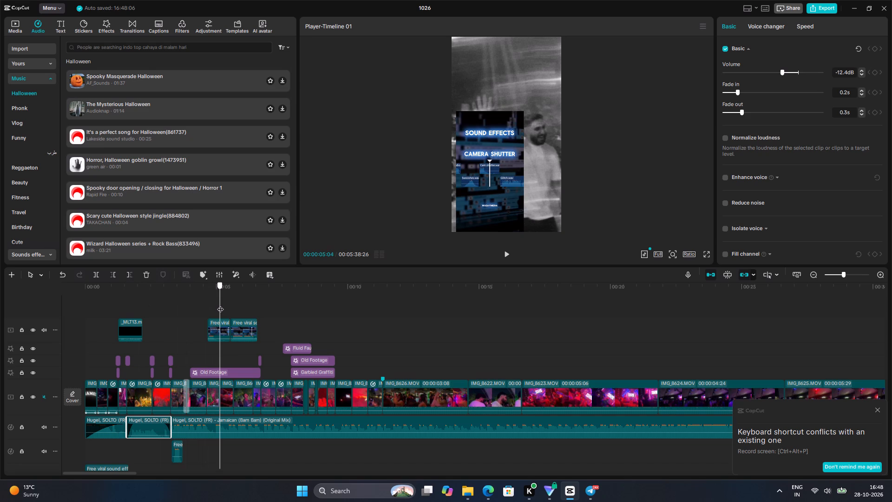
left_click_drag(220, 304, 297, 298)
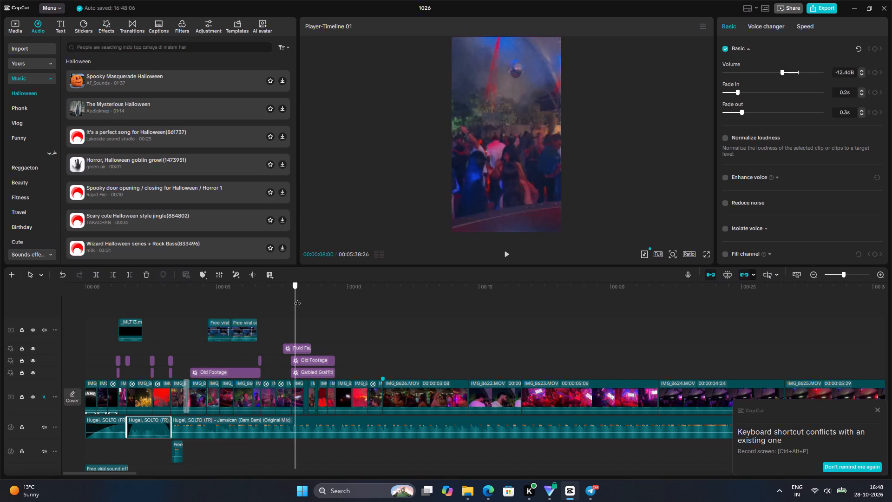
left_click_drag(297, 298, 78, 222)
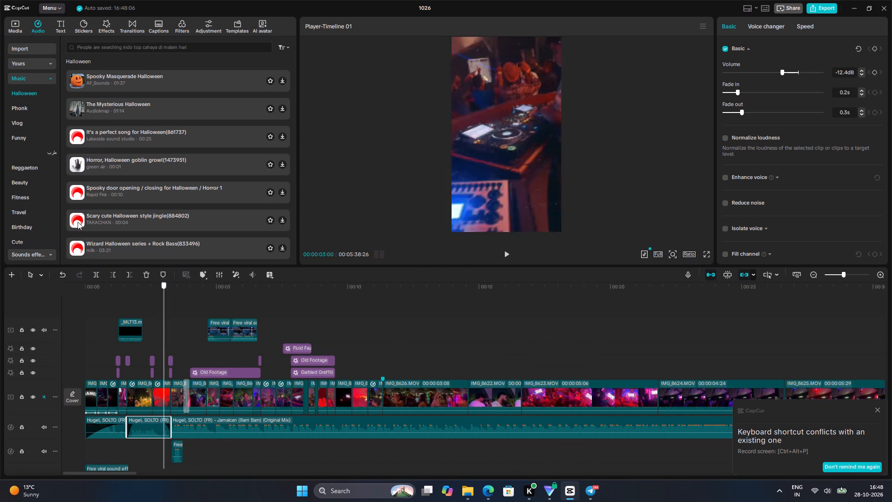
left_click_drag(78, 222, 122, 258)
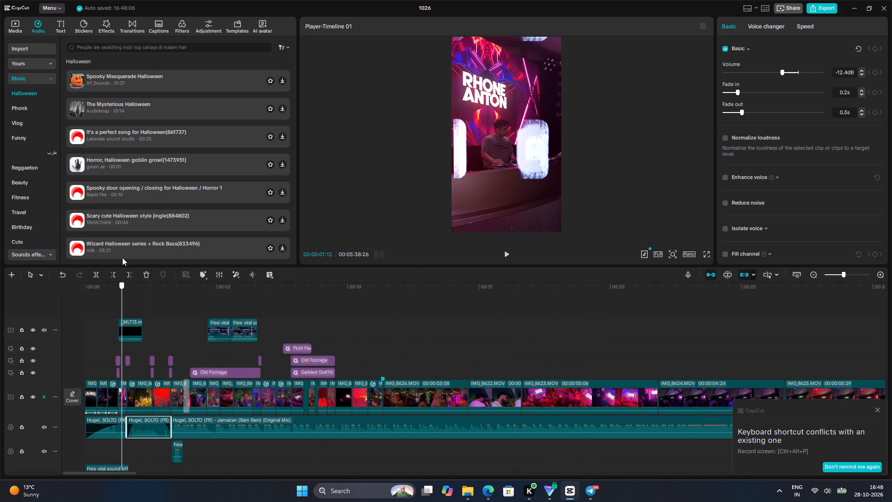
left_click_drag(122, 258, 126, 259)
left_click(181, 317)
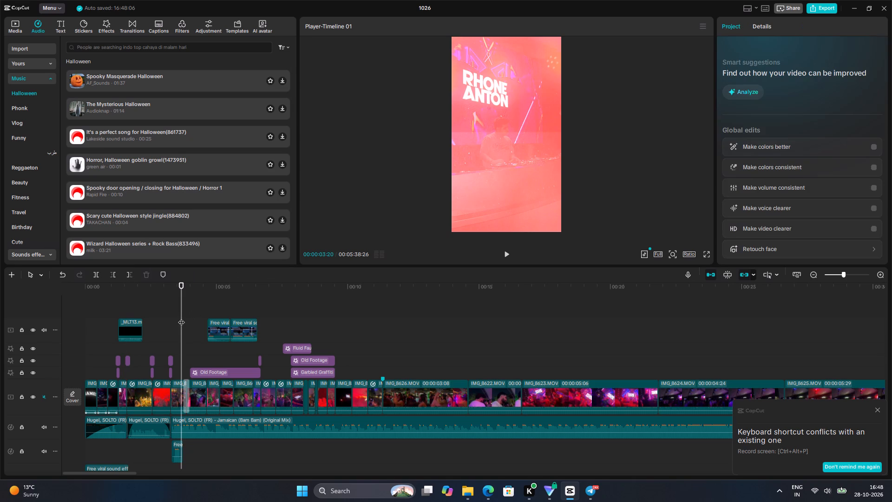
left_click_drag(183, 302, 117, 315)
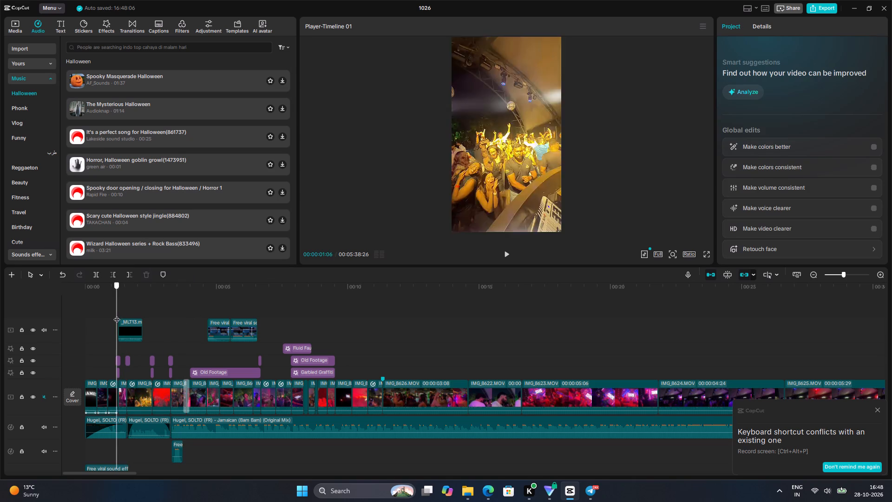
left_click_drag(117, 315, 127, 321)
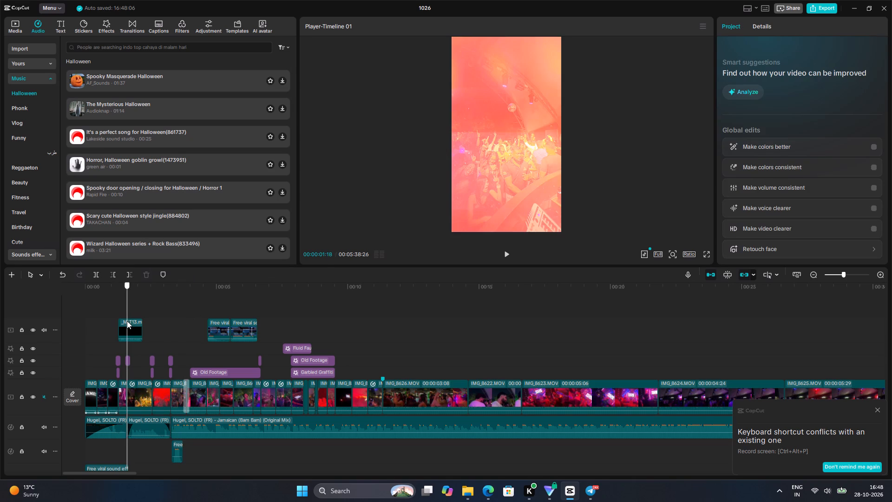
Browse the trending sound effects and the imported audio for a sound suited to the early clip change.
scroll(27, 172, "down", 1)
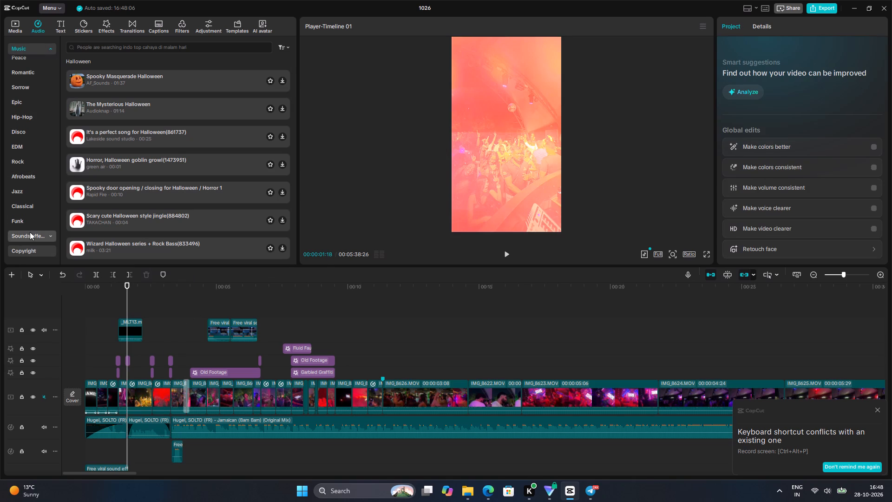
left_click(30, 233)
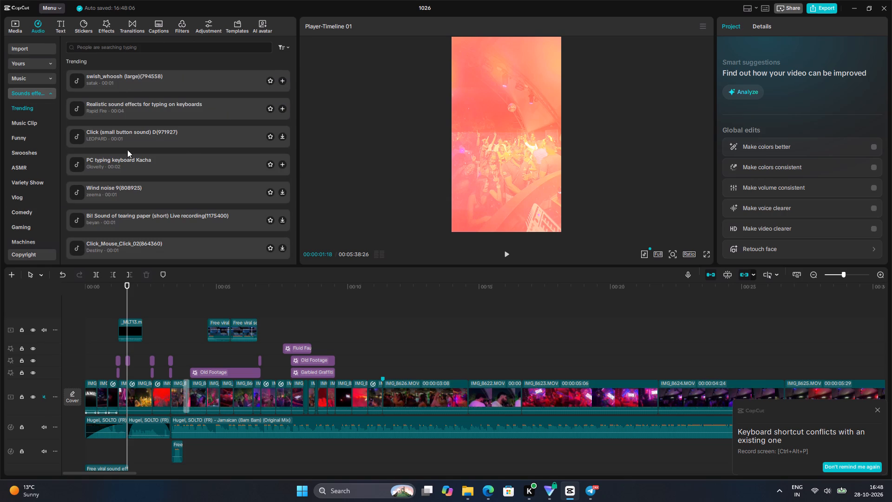
scroll(131, 188, "down", 9)
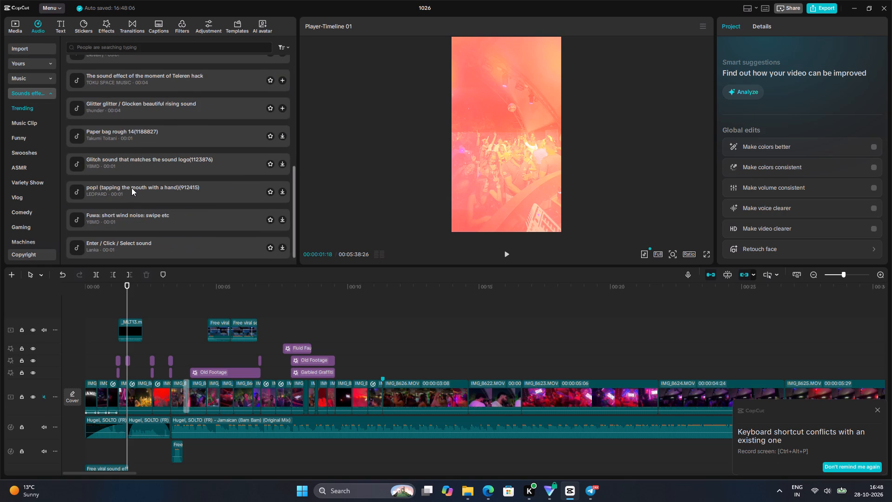
scroll(131, 188, "down", 1)
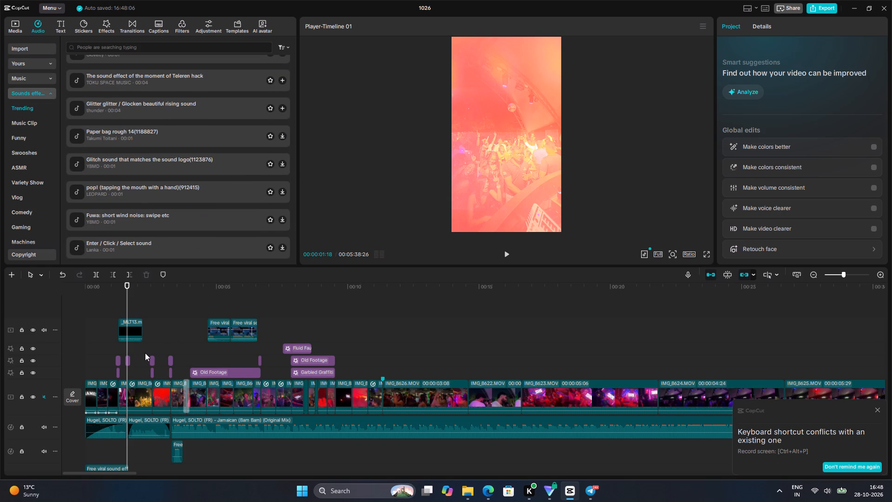
scroll(27, 151, "up", 3)
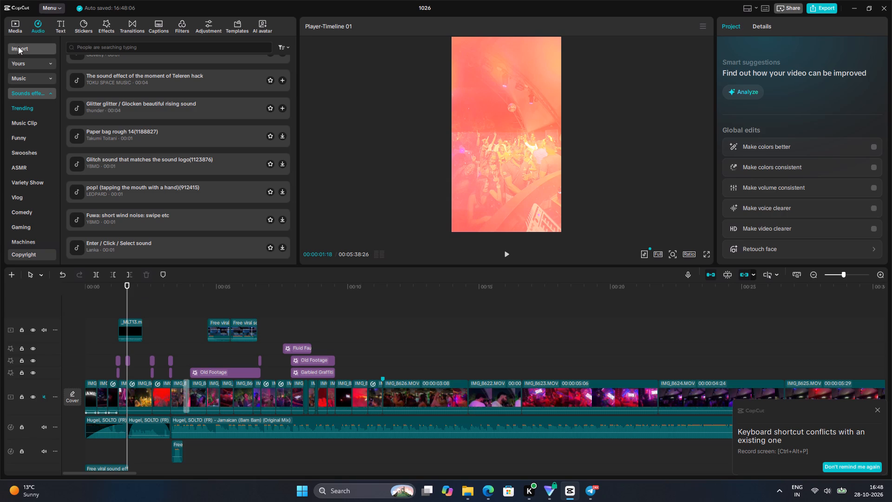
left_click(21, 53)
left_click(13, 17)
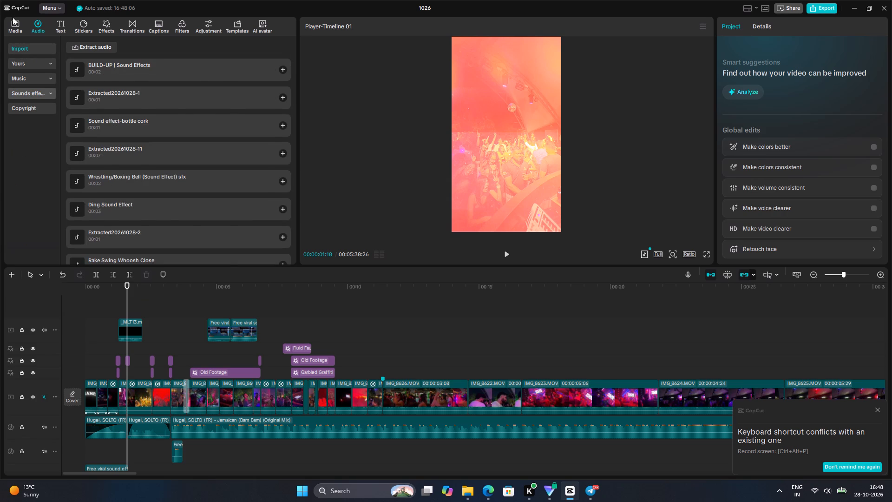
Add the "Free viral sound effects" video near 00:00:01:18 and place it on its own track above the overlay clips.
scroll(224, 223, "down", 11)
scroll(224, 223, "up", 1)
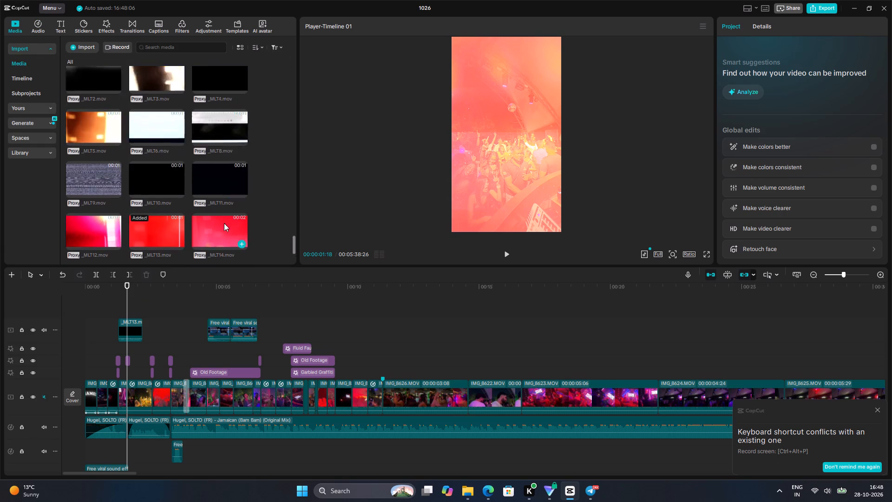
scroll(224, 223, "up", 1)
double_click(87, 151)
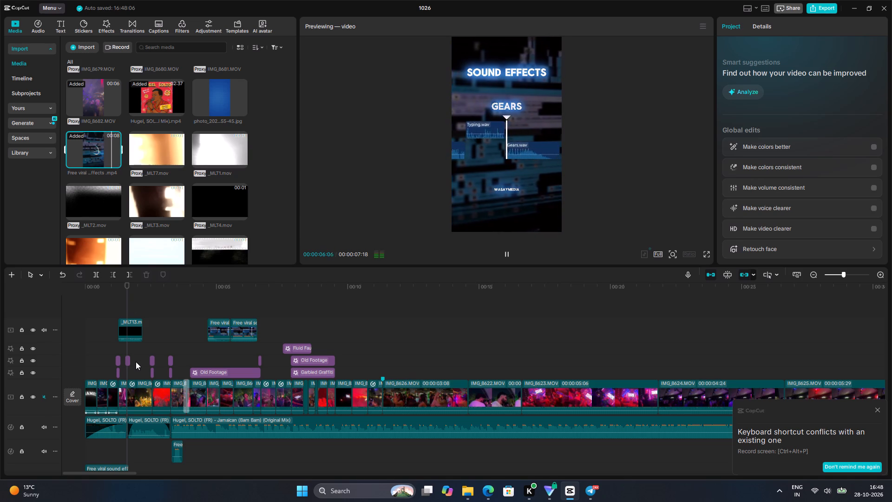
left_click(115, 158)
left_click_drag(164, 406, 161, 315)
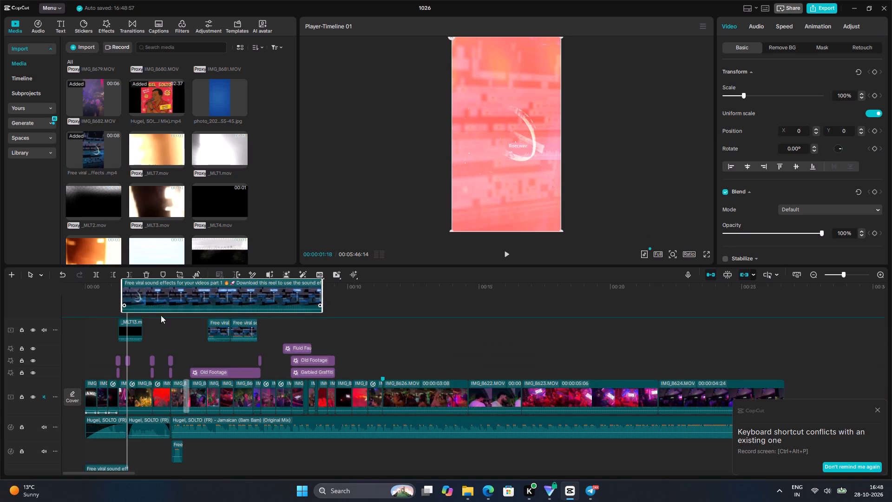
left_click_drag(161, 315, 159, 324)
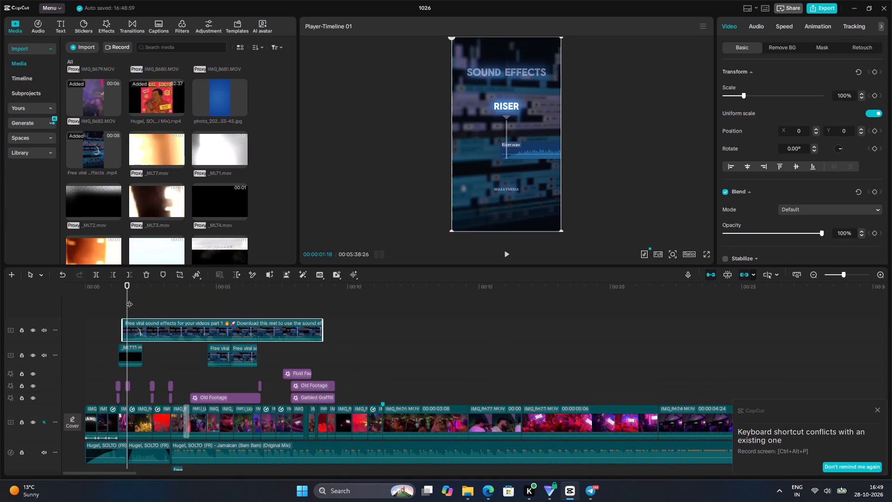
Trim the added sound effects video to end at 00:00:03:13, keeping only its opening riser part.
left_click_drag(129, 299, 129, 301)
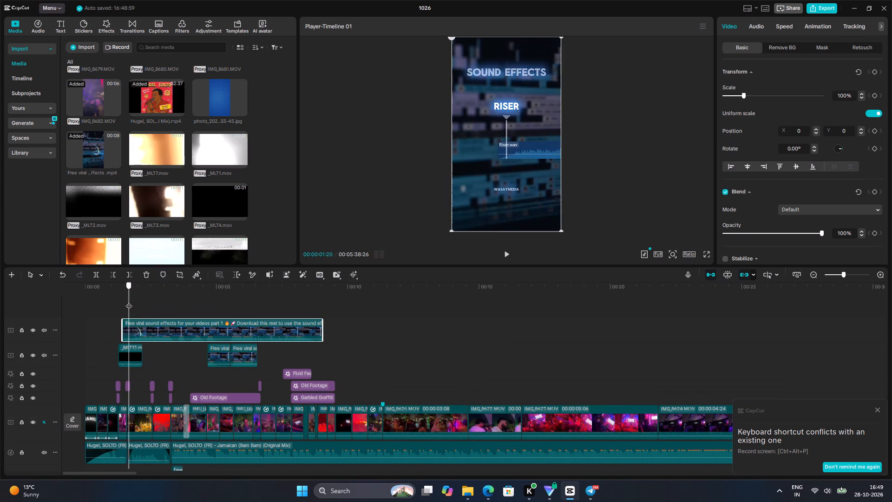
left_click_drag(129, 301, 175, 307)
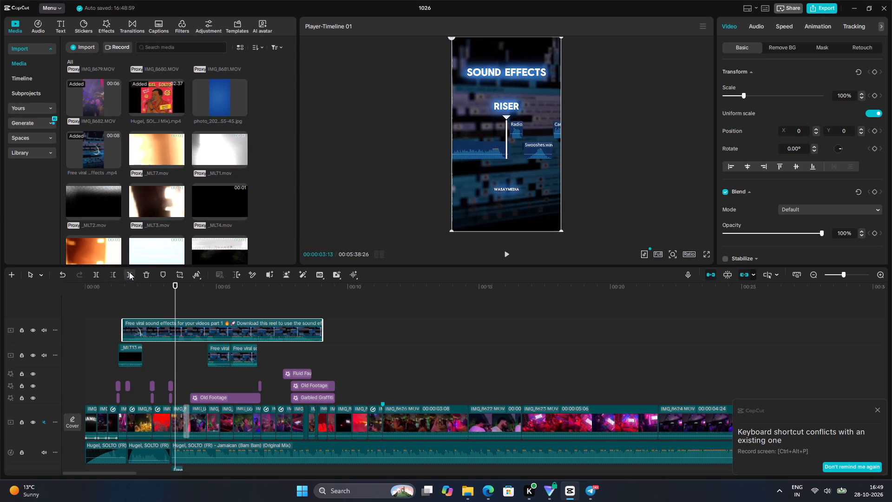
left_click(129, 272)
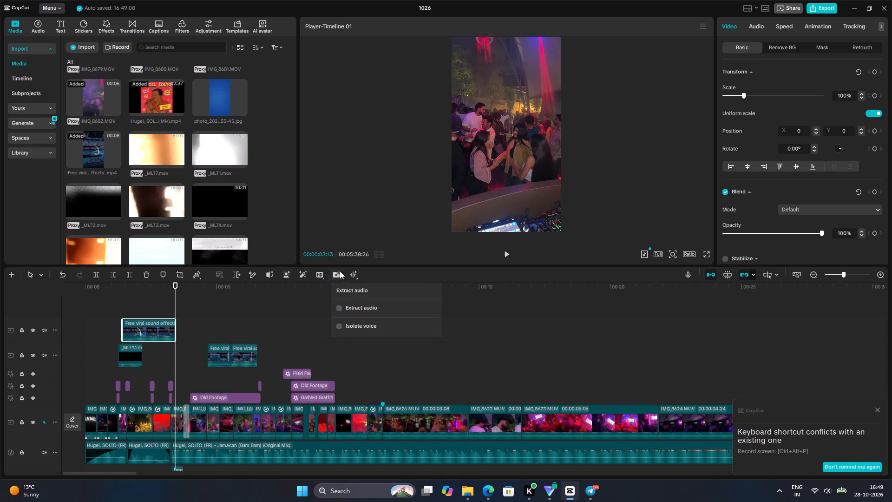
Extract the riser clip's audio to the timeline and delete its video clip.
left_click(337, 310)
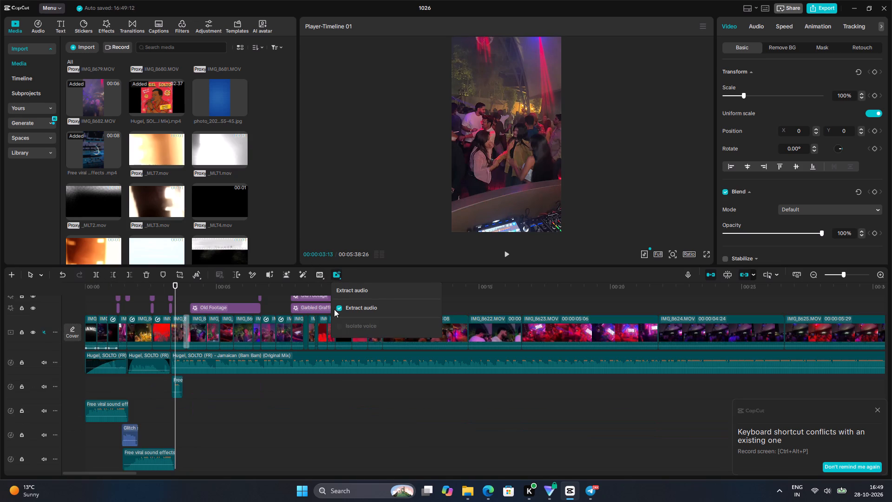
scroll(183, 335, "up", 3)
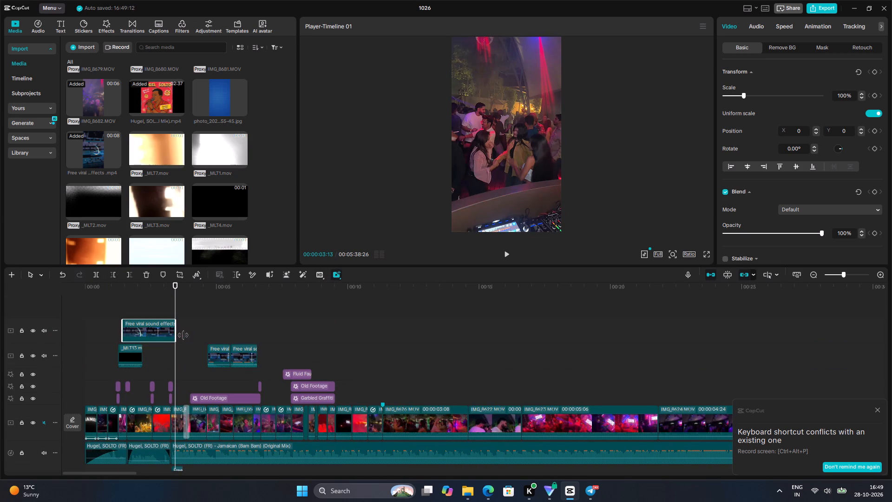
key("Delete")
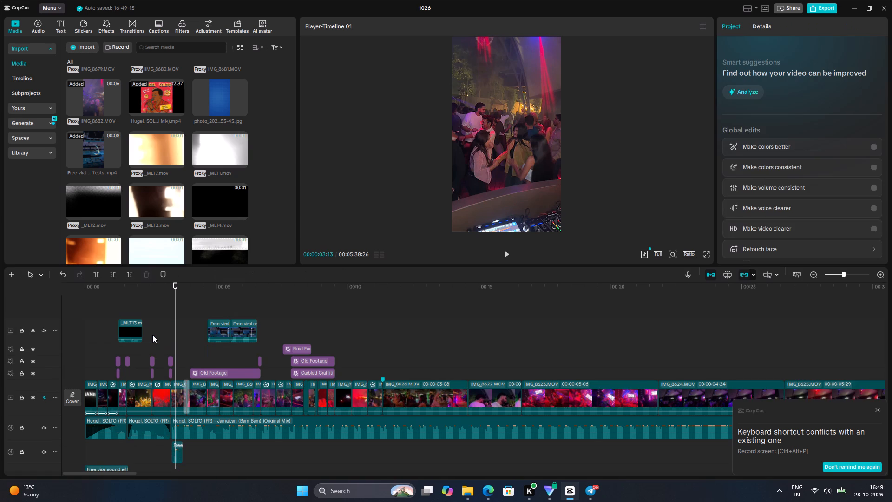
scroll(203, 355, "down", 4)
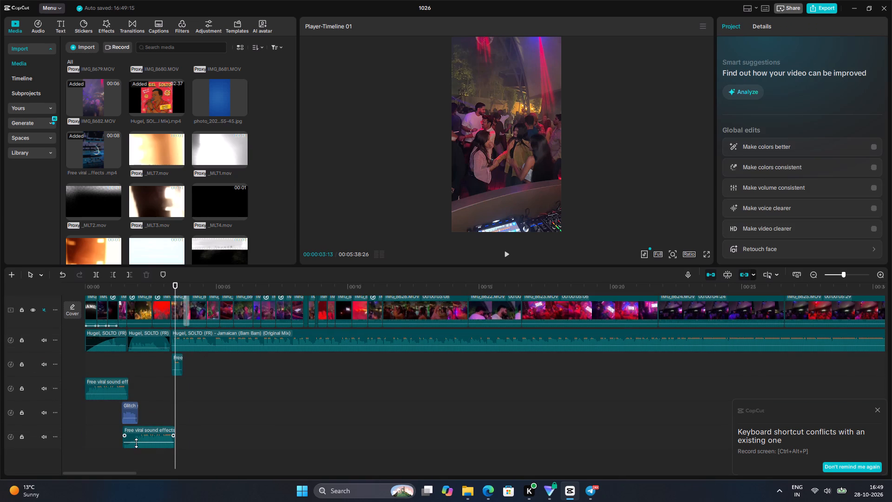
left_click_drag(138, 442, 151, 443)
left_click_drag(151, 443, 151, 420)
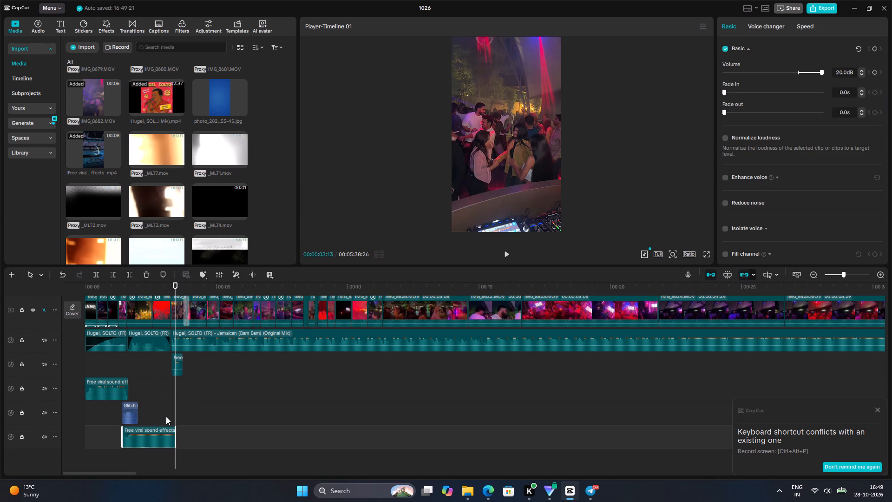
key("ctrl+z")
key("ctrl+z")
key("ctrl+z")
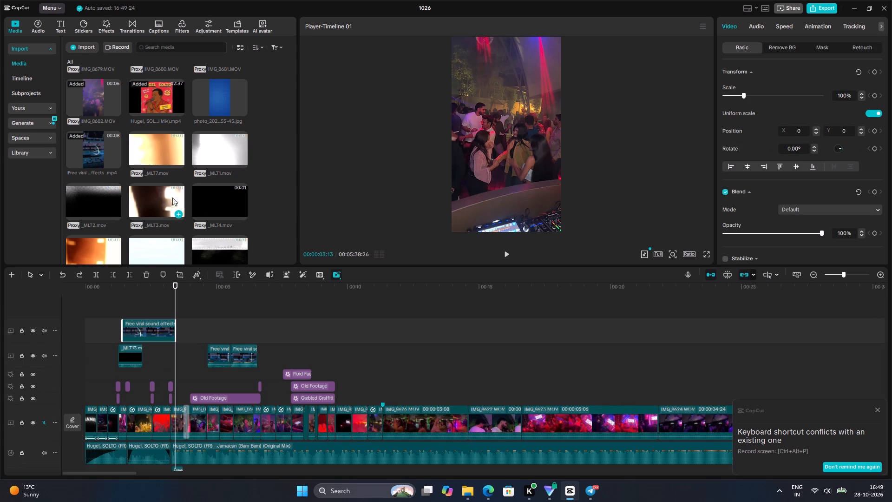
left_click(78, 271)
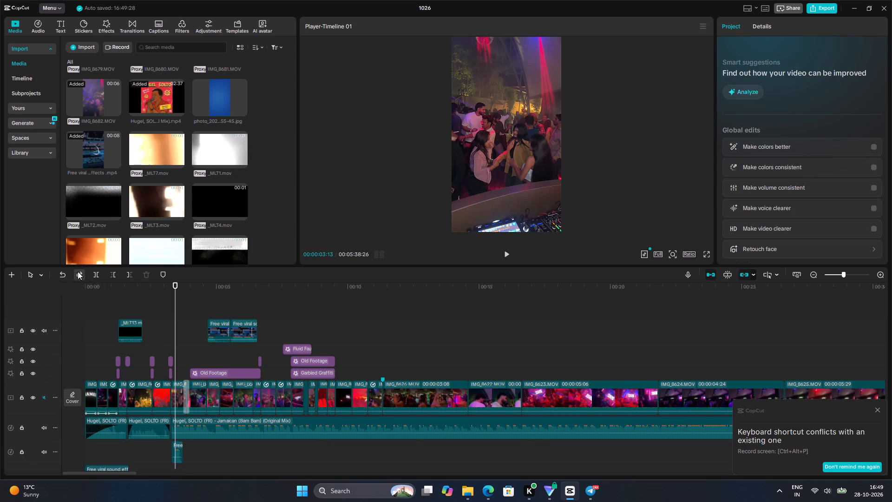
Move the extracted riser audio onto the track of the first extracted sound effect, directly after that clip.
scroll(179, 472, "down", 3)
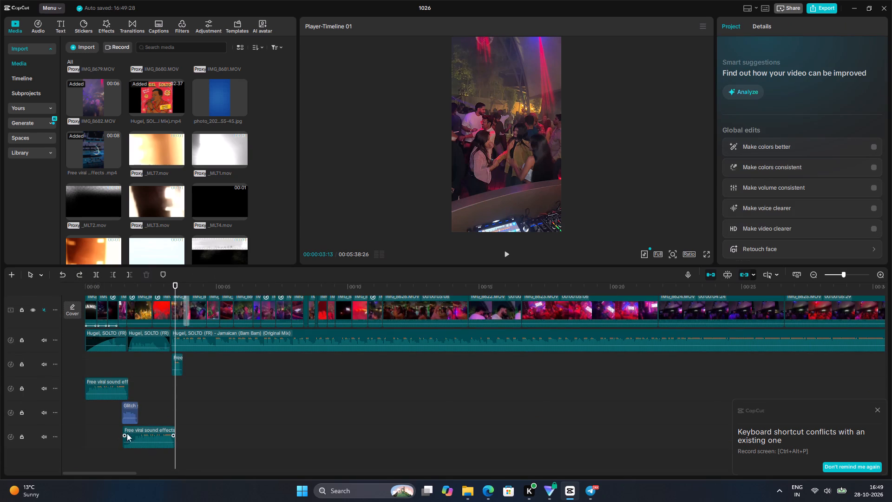
left_click(131, 429)
left_click_drag(131, 429, 138, 383)
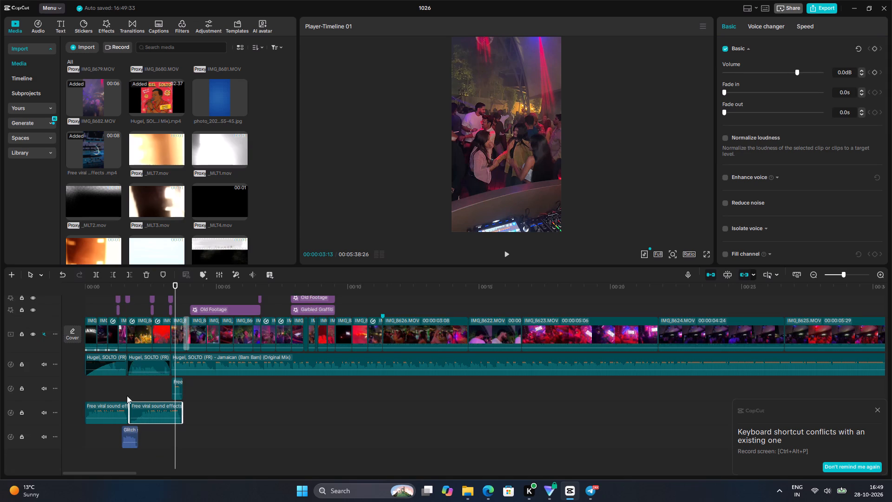
Check the riser against the clips up to 00:00:03:08, and trim about 0.2 s off the start of its audio.
left_click_drag(174, 290, 154, 292)
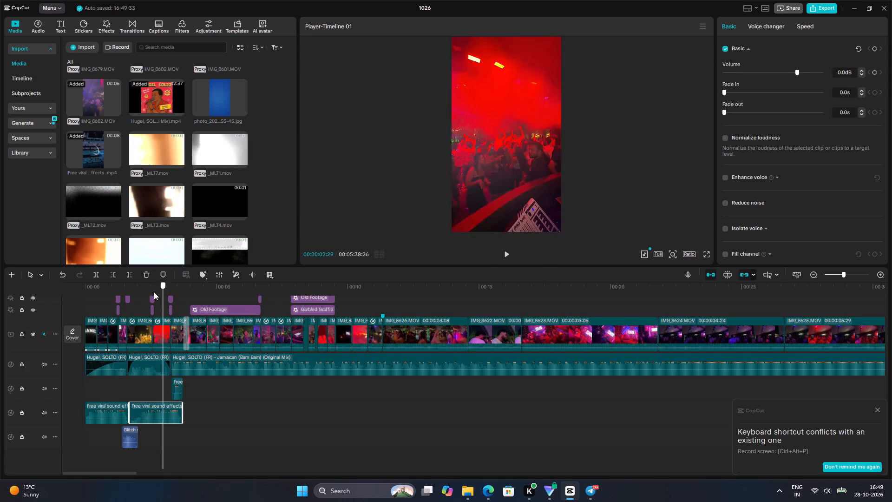
left_click_drag(154, 292, 130, 295)
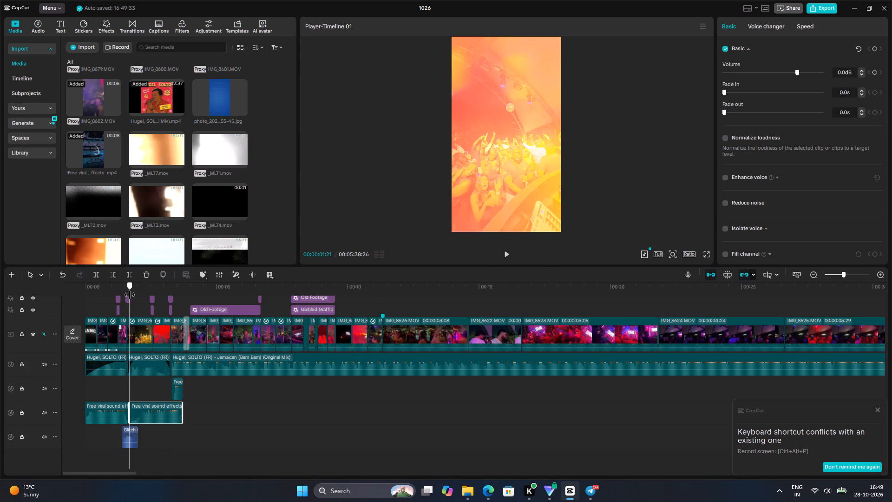
left_click_drag(130, 295, 162, 289)
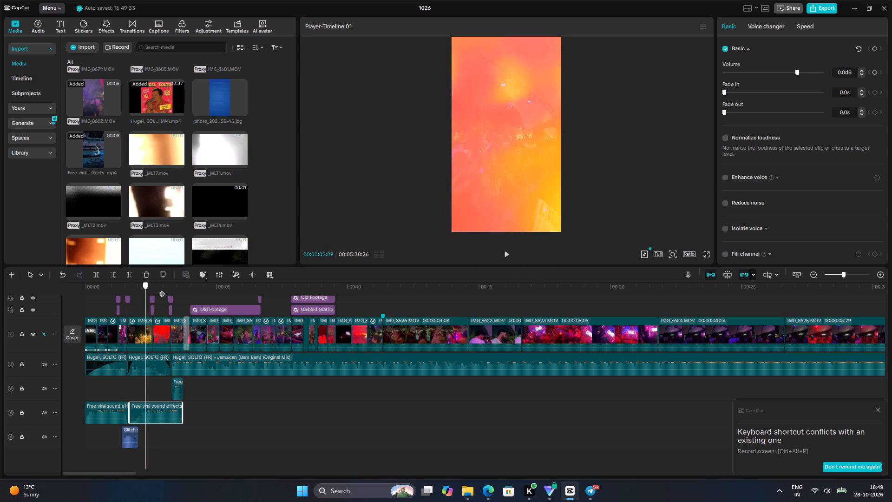
left_click_drag(162, 289, 171, 300)
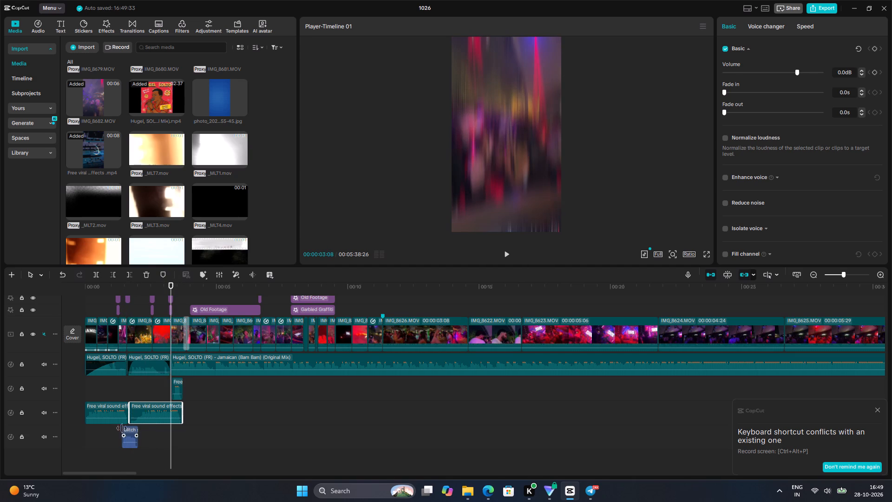
left_click_drag(131, 403, 136, 403)
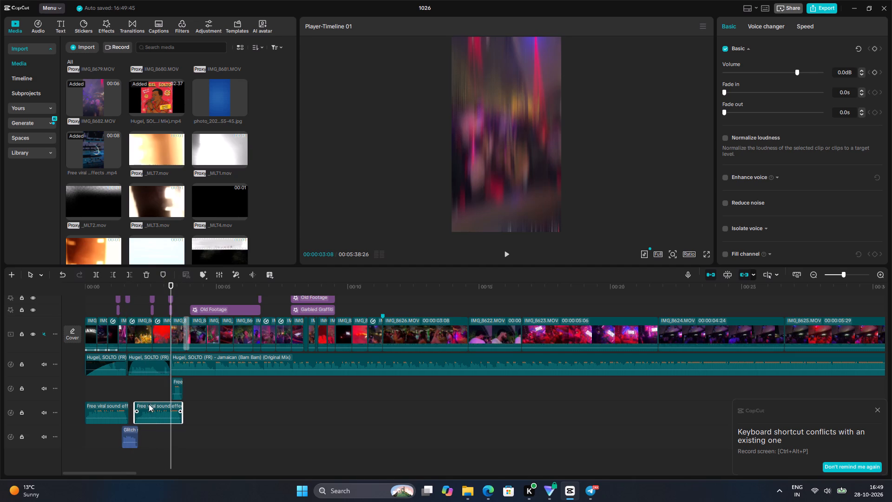
Move the trimmed riser audio earlier to close the gap, so it starts directly after the first extracted sound effect.
left_click_drag(149, 403, 144, 403)
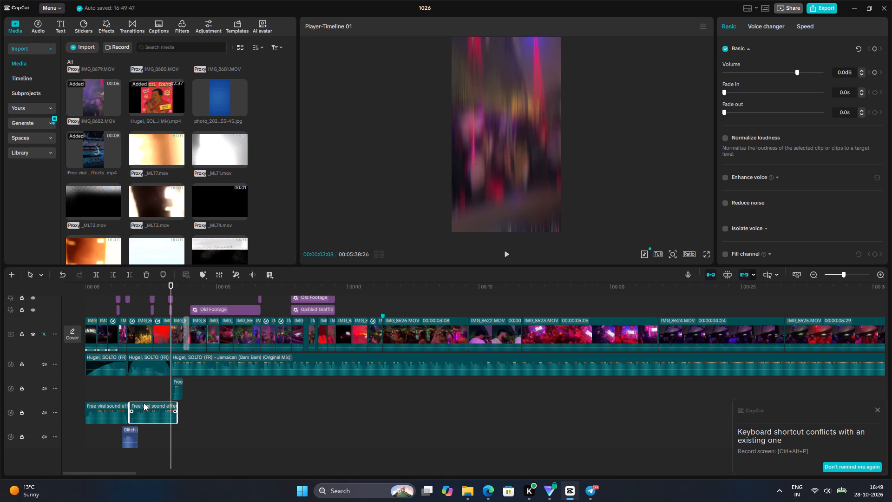
Play the edit from the beginning to check the riser's timing, review on to about 00:00:25, and return to the start.
left_click_drag(171, 289, 4, 286)
key("space")
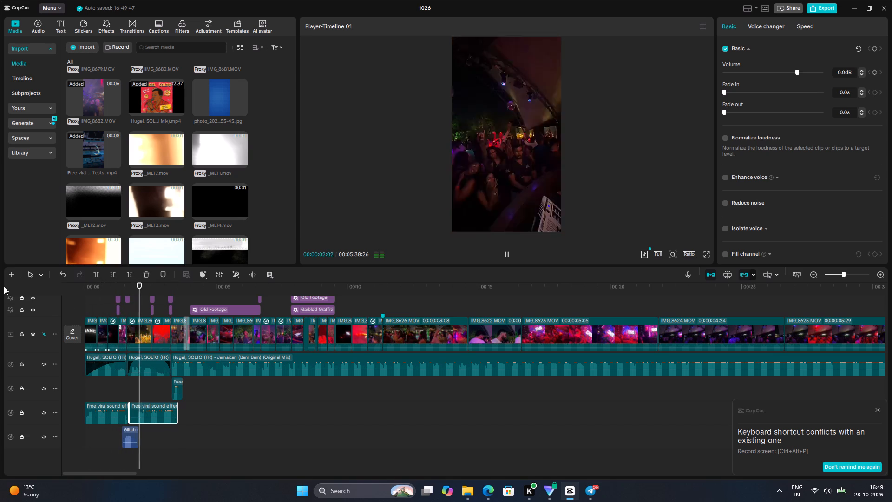
key("space")
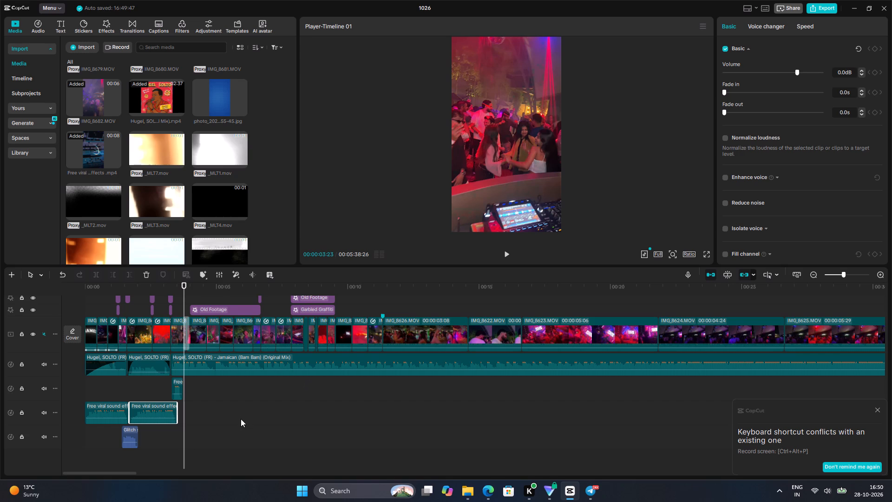
scroll(241, 419, "up", 1)
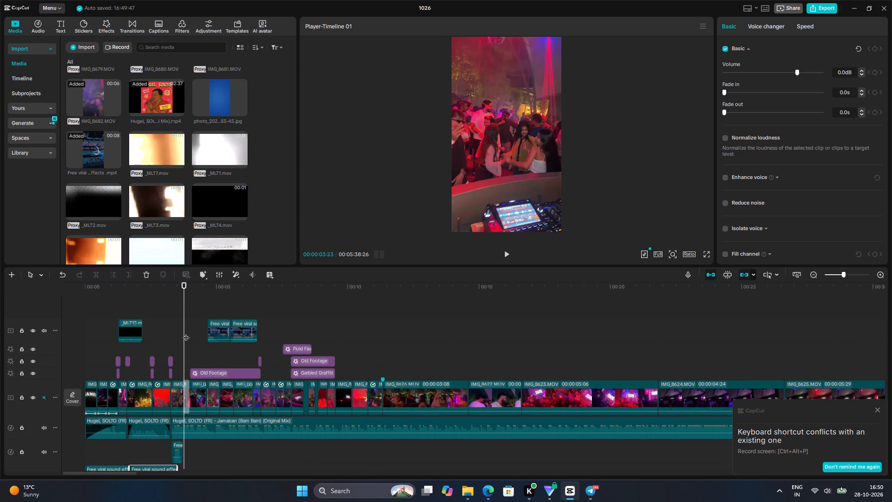
left_click_drag(186, 332, 80, 329)
key("space")
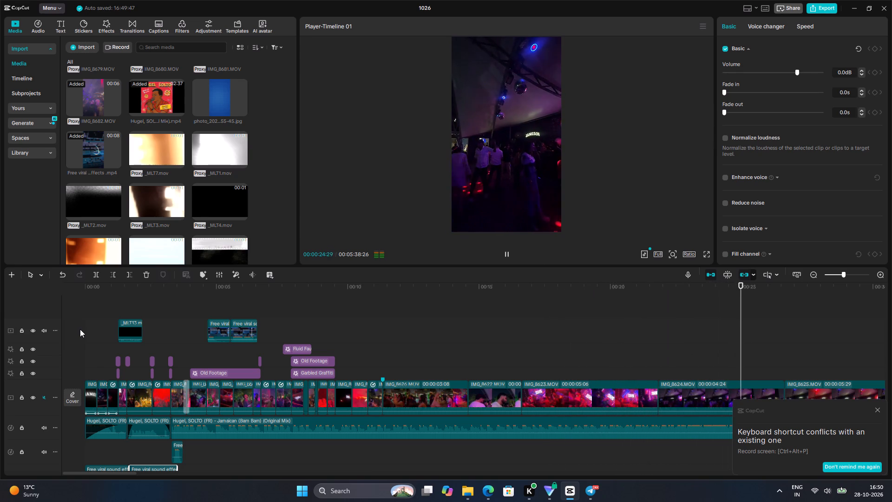
key("space")
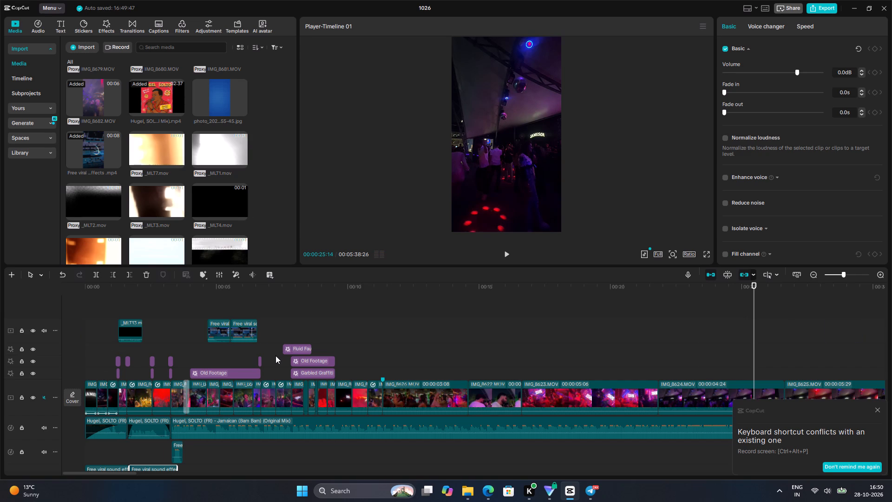
scroll(275, 356, "down", 5, "ctrl")
left_click_drag(557, 320, 94, 293)
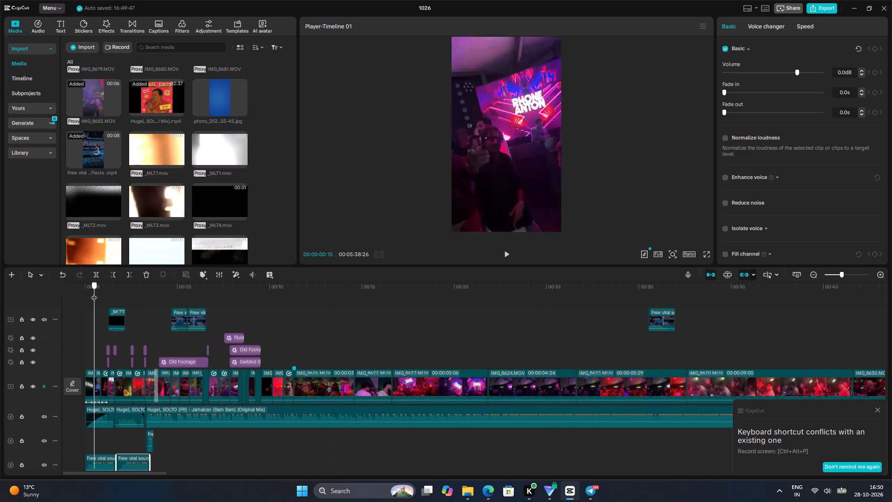
left_click_drag(94, 293, 64, 294)
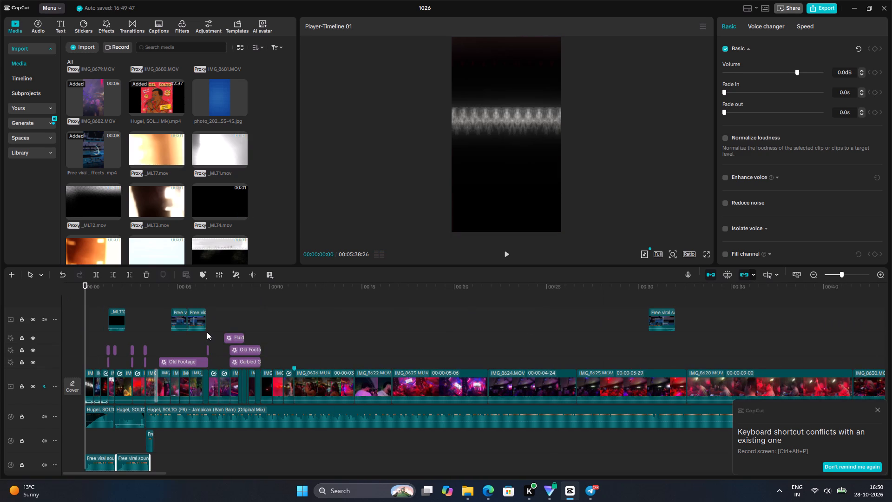